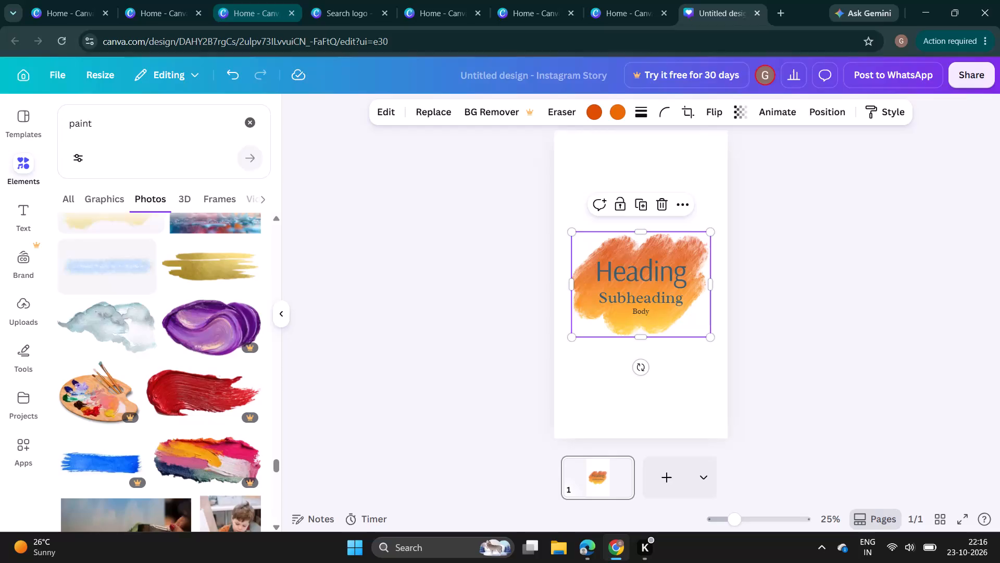
Leave the Instagram Story design and return to the home page.
{"action": "left_click", "coordinate": [26, 75]}
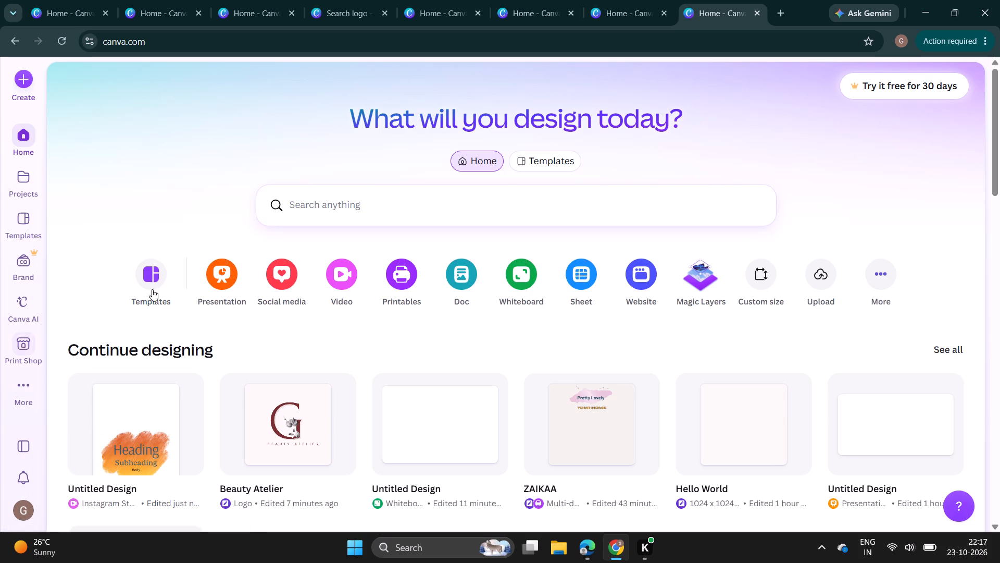
Browse the full catalogue of design types available for creating a new design, and close it.
{"action": "scroll", "coordinate": [730, 457], "scroll_direction": "down", "scroll_amount": 1}
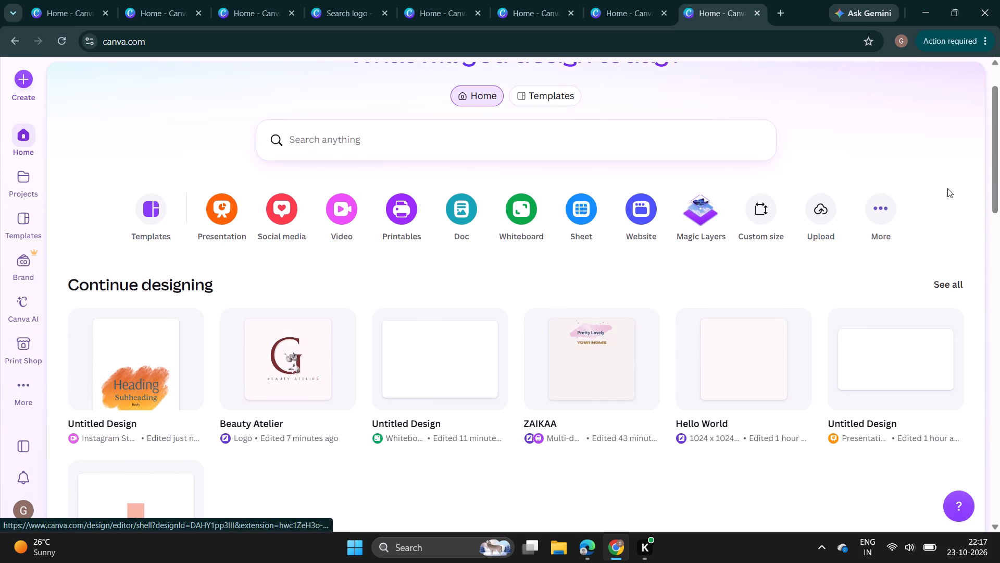
{"action": "left_click", "coordinate": [874, 225]}
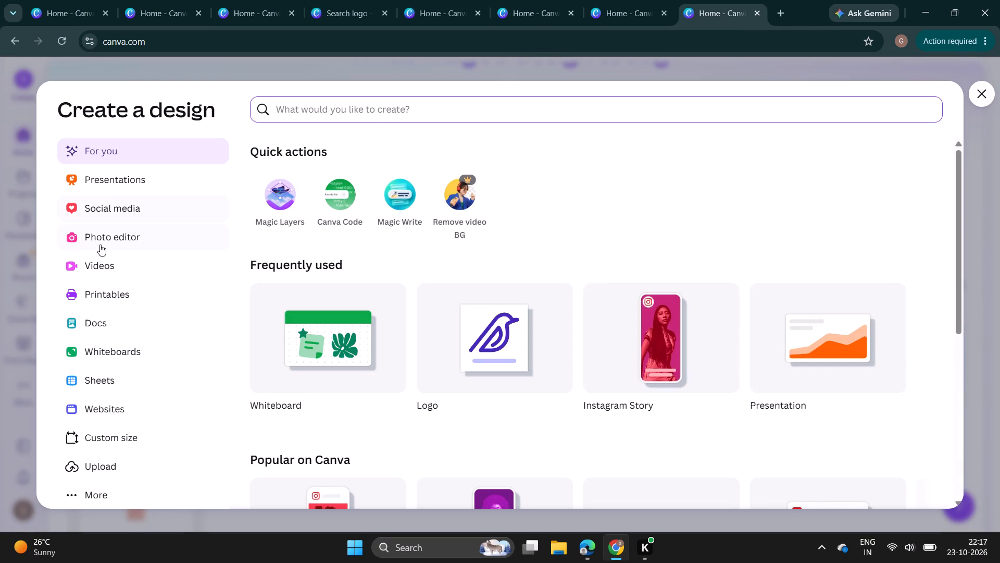
{"action": "scroll", "coordinate": [113, 350], "scroll_direction": "down", "scroll_amount": 2}
{"action": "left_click", "coordinate": [979, 93]}
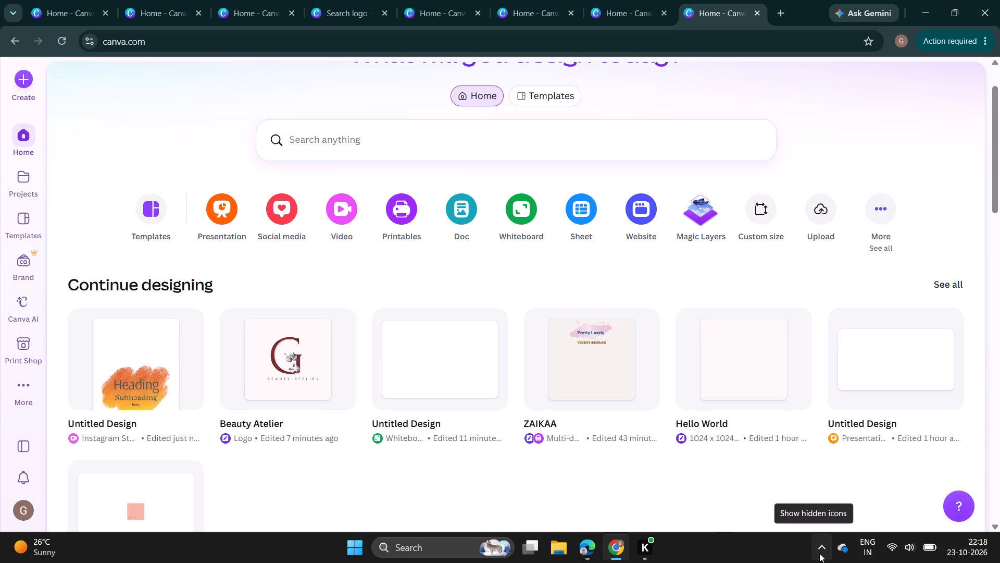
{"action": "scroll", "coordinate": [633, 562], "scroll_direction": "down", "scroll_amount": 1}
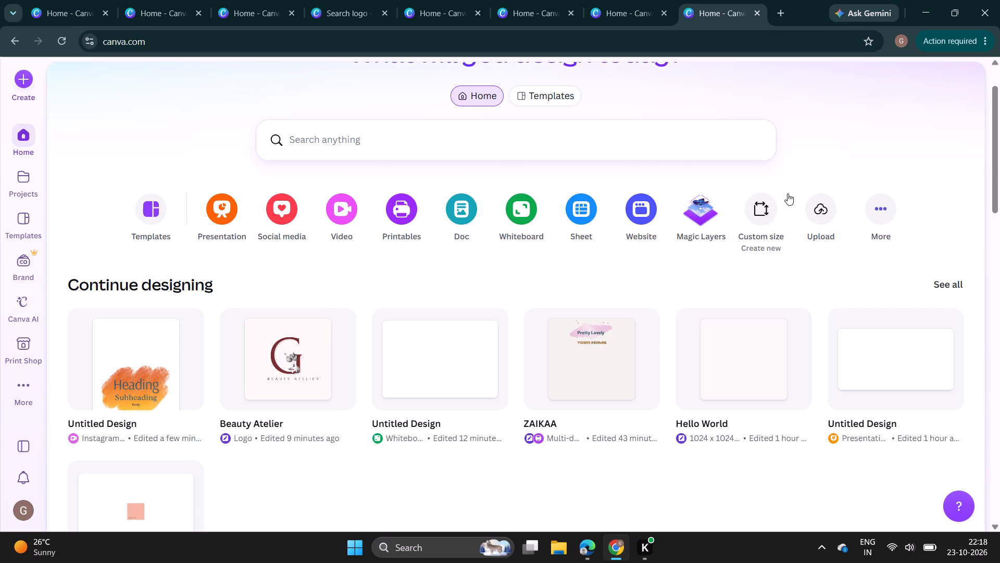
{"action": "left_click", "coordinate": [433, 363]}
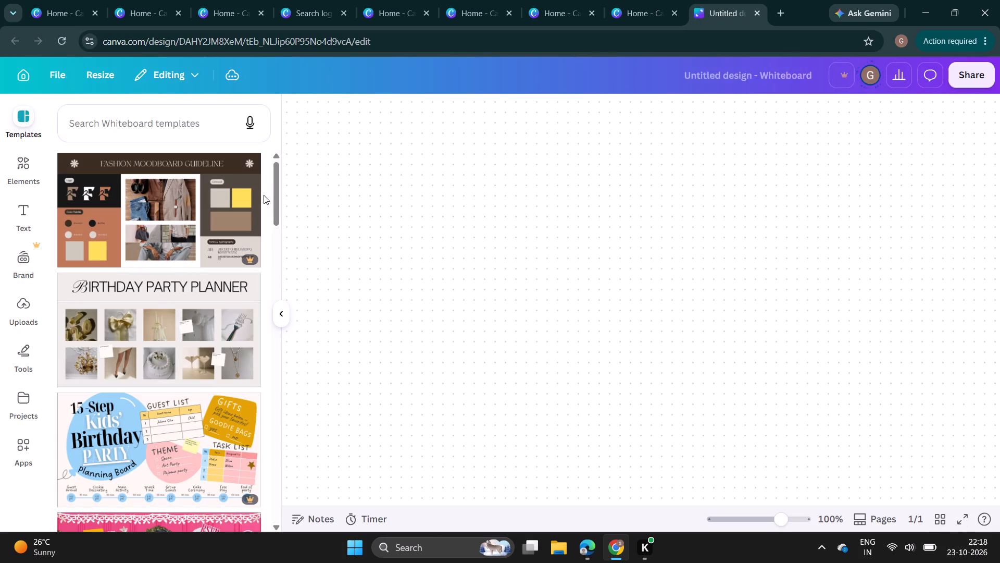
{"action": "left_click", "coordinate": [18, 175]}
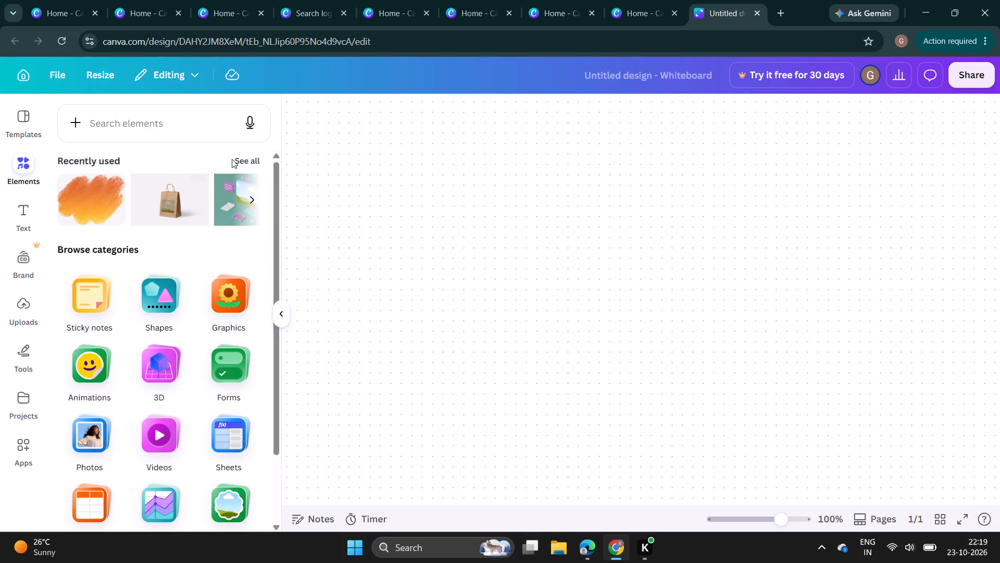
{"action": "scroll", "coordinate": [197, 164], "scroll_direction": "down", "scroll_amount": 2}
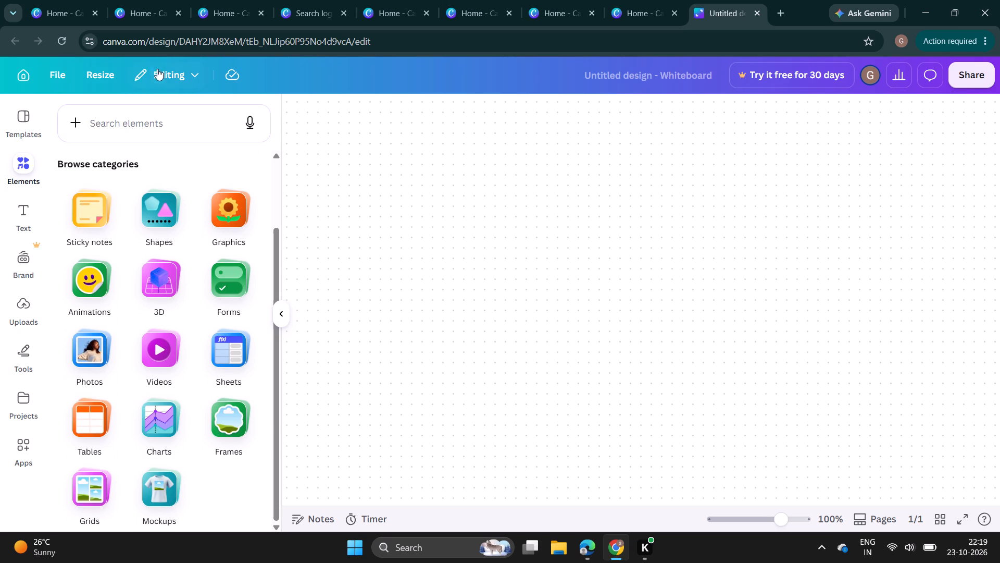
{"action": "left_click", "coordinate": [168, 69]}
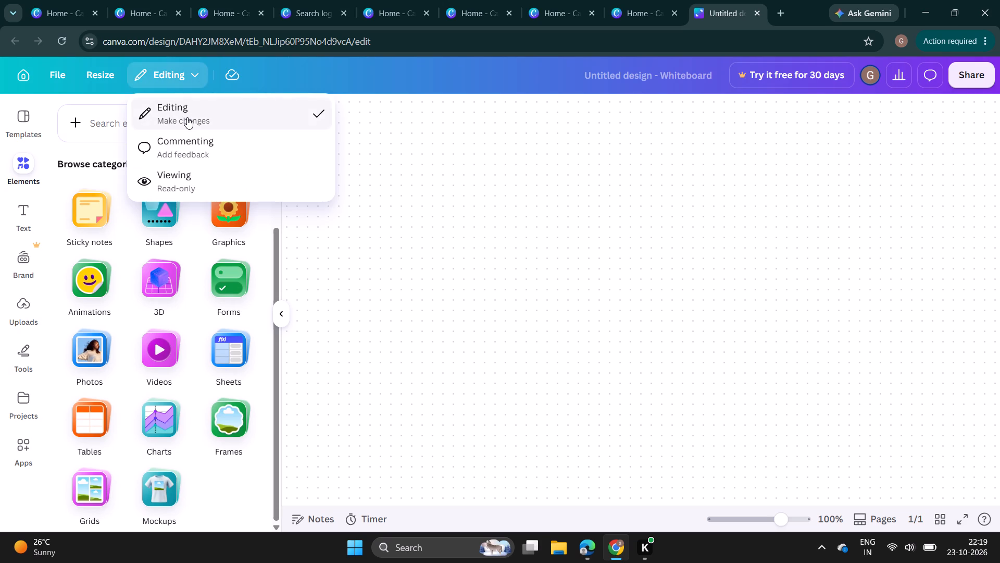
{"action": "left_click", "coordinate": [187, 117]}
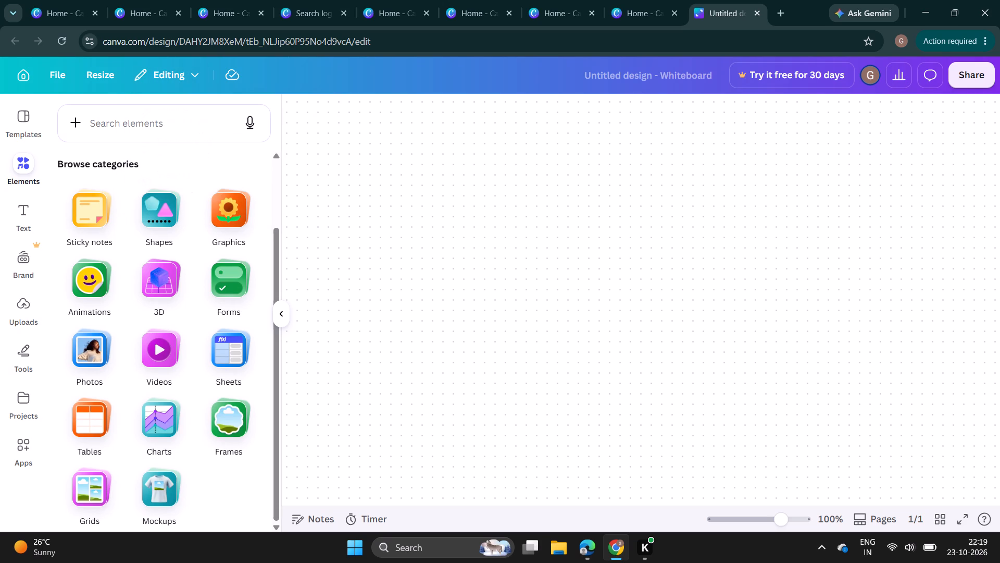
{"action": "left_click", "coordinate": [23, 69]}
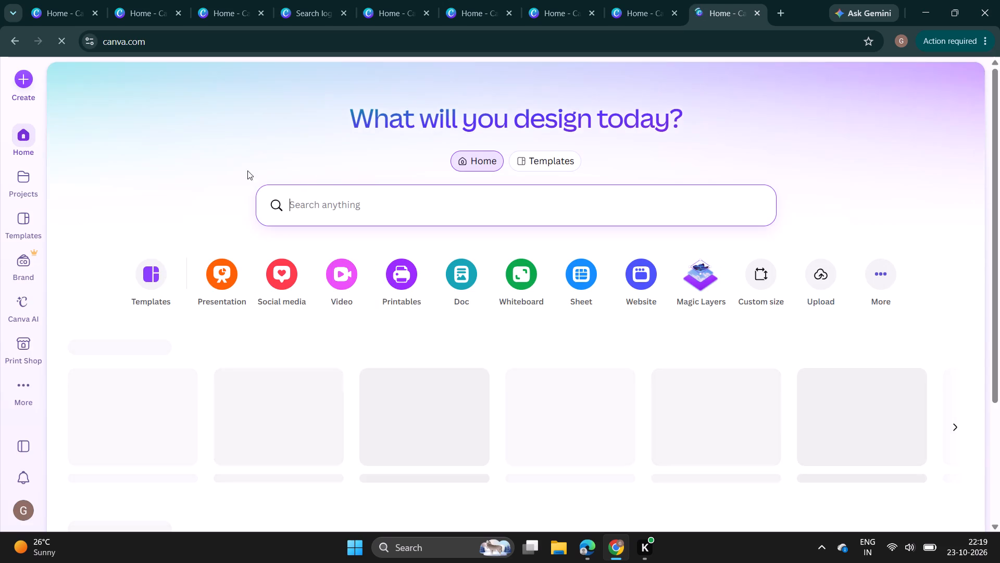
Create a blank Instagram Story from the popular social media design types and decline the browser's Memory Saver offer.
{"action": "left_click", "coordinate": [292, 290]}
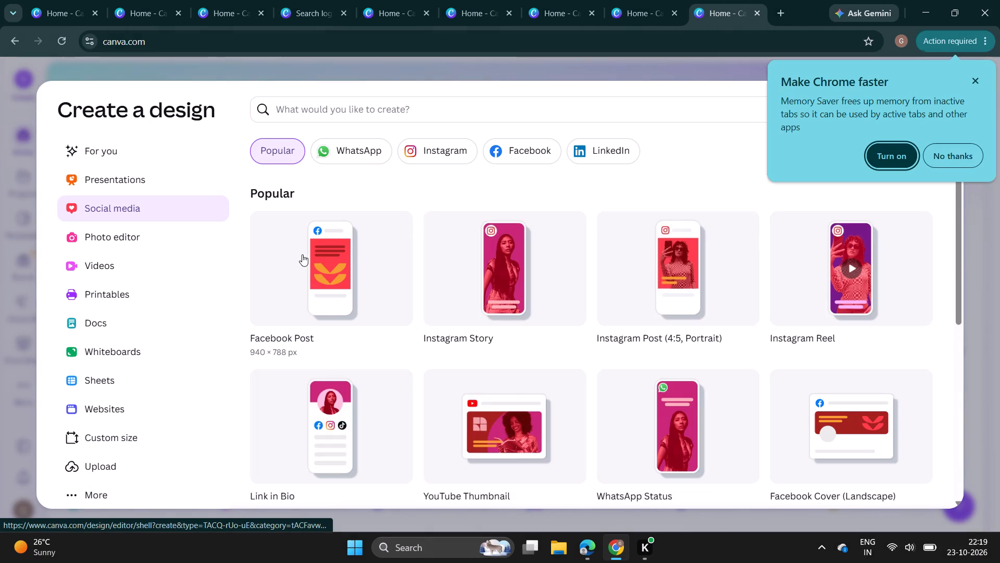
{"action": "left_click", "coordinate": [457, 295]}
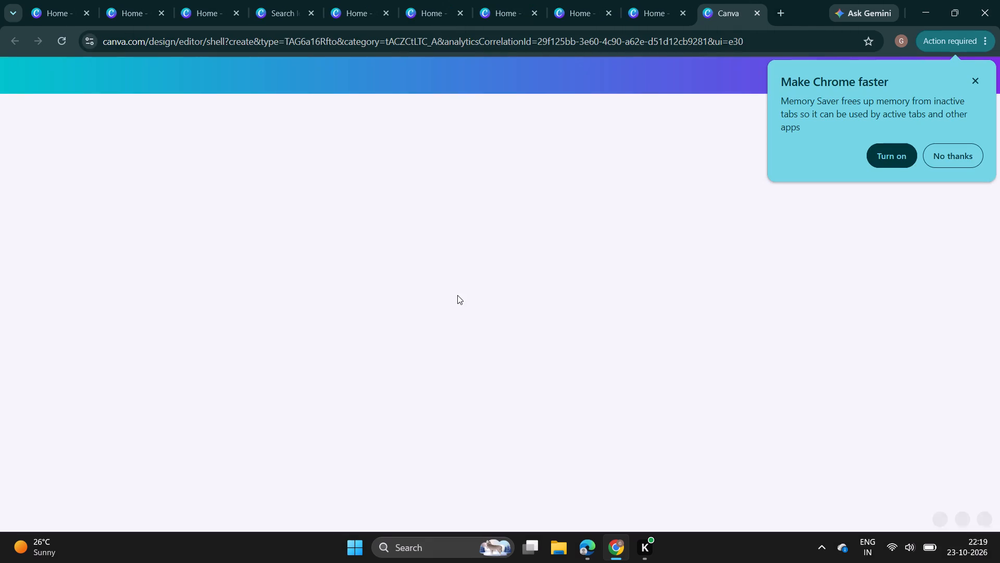
{"action": "left_click", "coordinate": [948, 155]}
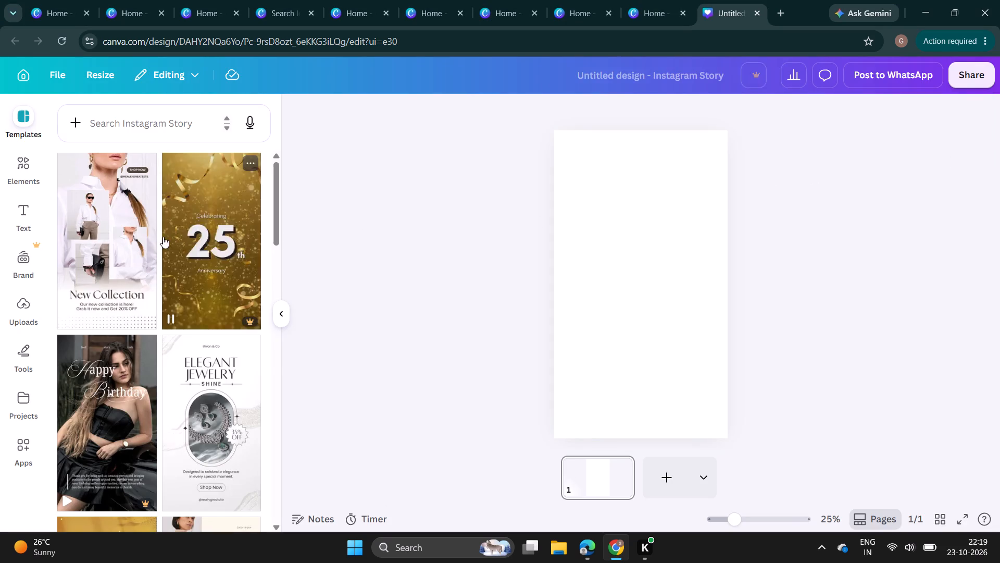
Look through the editing modes and element categories available for the blank Instagram Story, and return to the home page.
{"action": "left_click", "coordinate": [171, 66]}
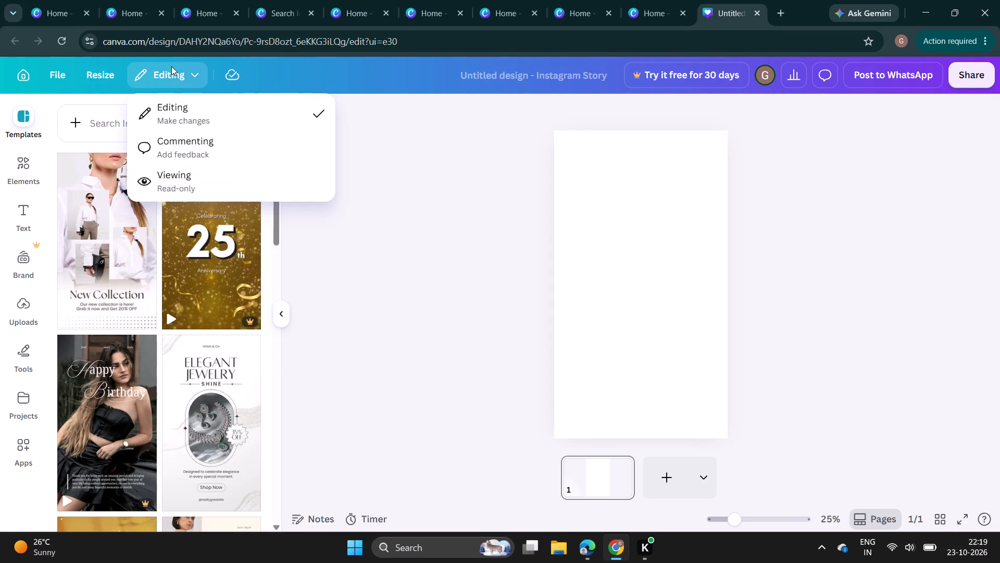
{"action": "scroll", "coordinate": [155, 326], "scroll_direction": "down", "scroll_amount": 3}
{"action": "scroll", "coordinate": [65, 303], "scroll_direction": "up", "scroll_amount": 1}
{"action": "left_click", "coordinate": [15, 168]}
{"action": "left_click", "coordinate": [15, 168]}
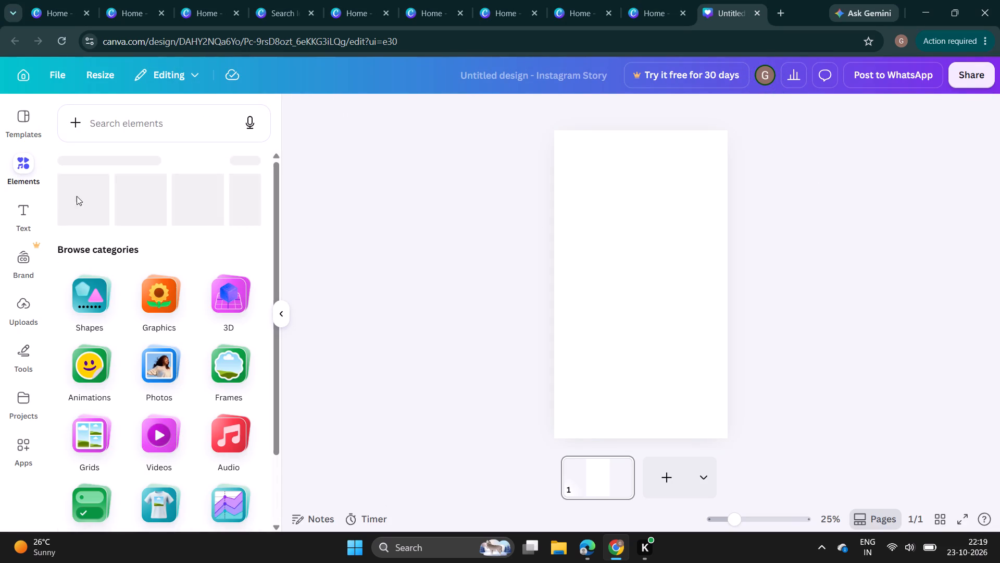
{"action": "scroll", "coordinate": [114, 295], "scroll_direction": "down", "scroll_amount": 5}
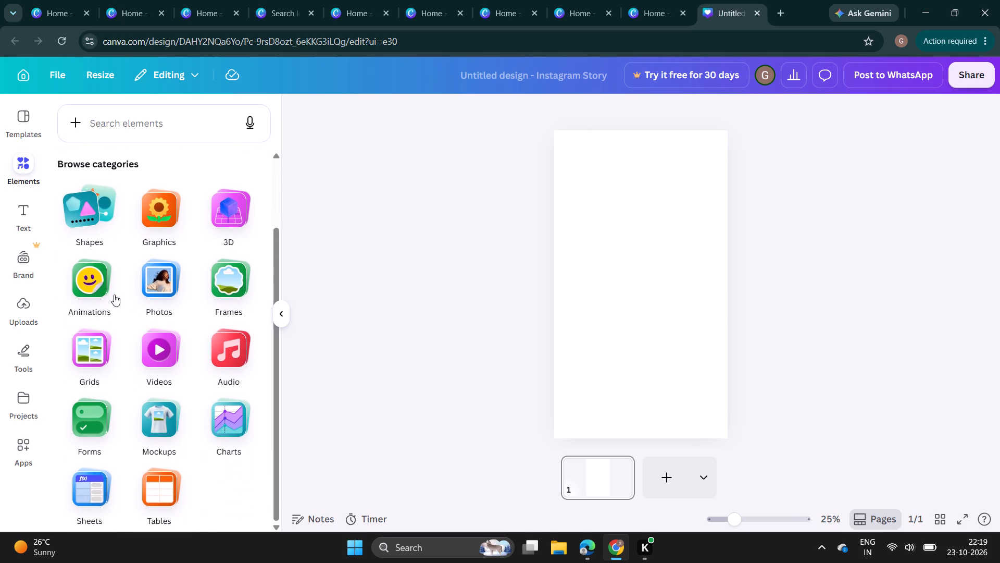
{"action": "scroll", "coordinate": [114, 295], "scroll_direction": "up", "scroll_amount": 9}
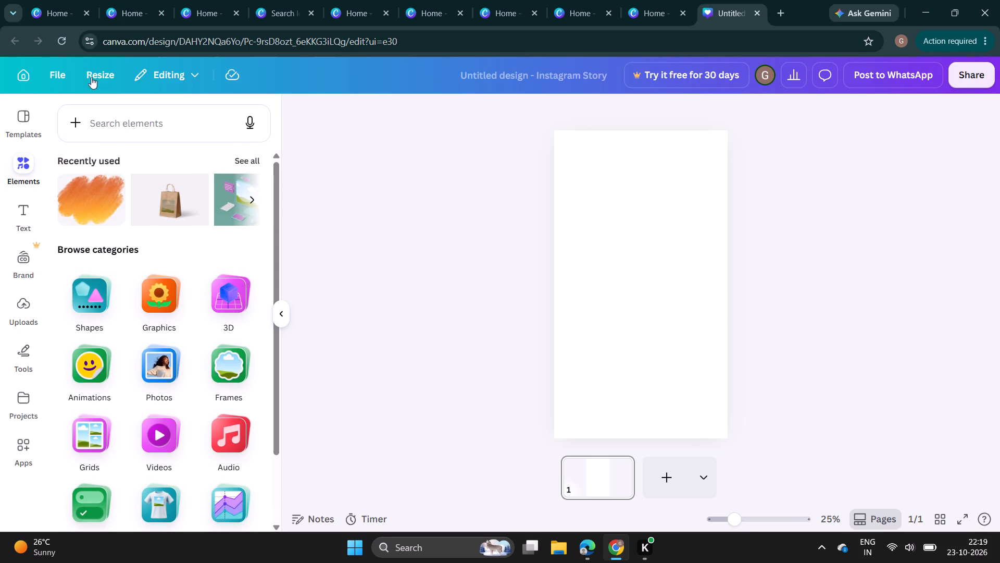
{"action": "left_click", "coordinate": [18, 80]}
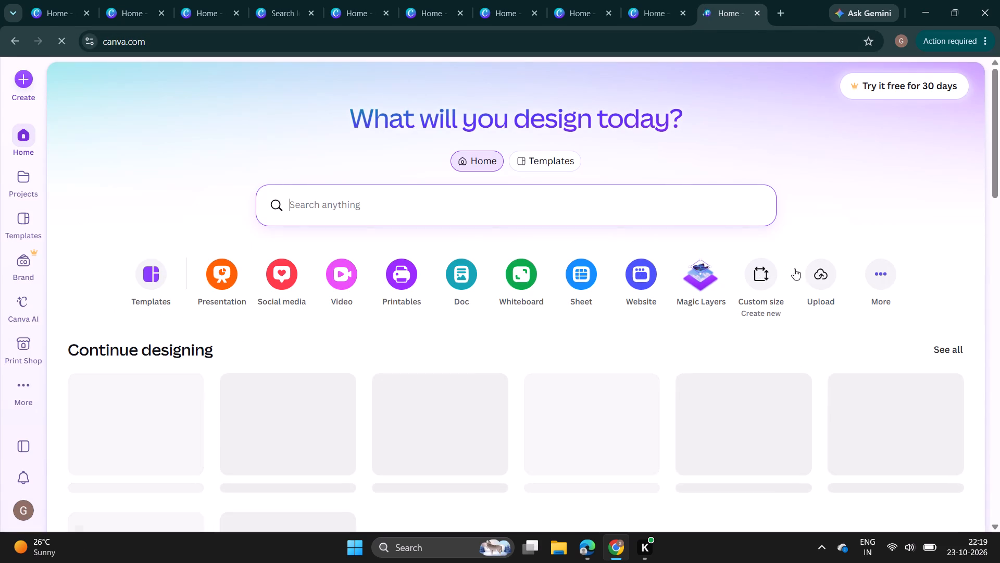
Browse the catalogue of design types, including Docs and the popular and new suggestions under For you, and close it.
{"action": "left_click", "coordinate": [870, 281]}
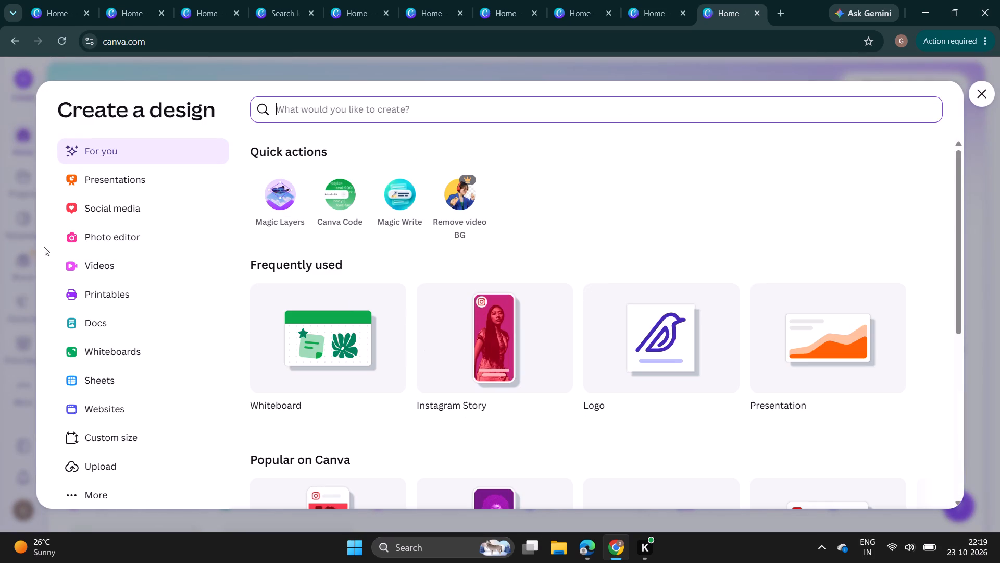
{"action": "scroll", "coordinate": [186, 286], "scroll_direction": "down", "scroll_amount": 2}
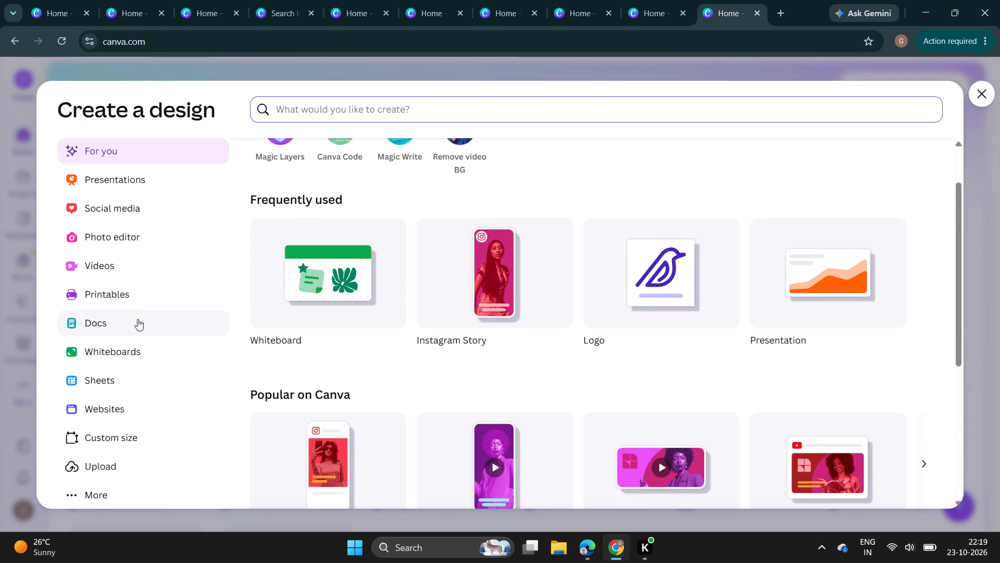
{"action": "left_click", "coordinate": [137, 319]}
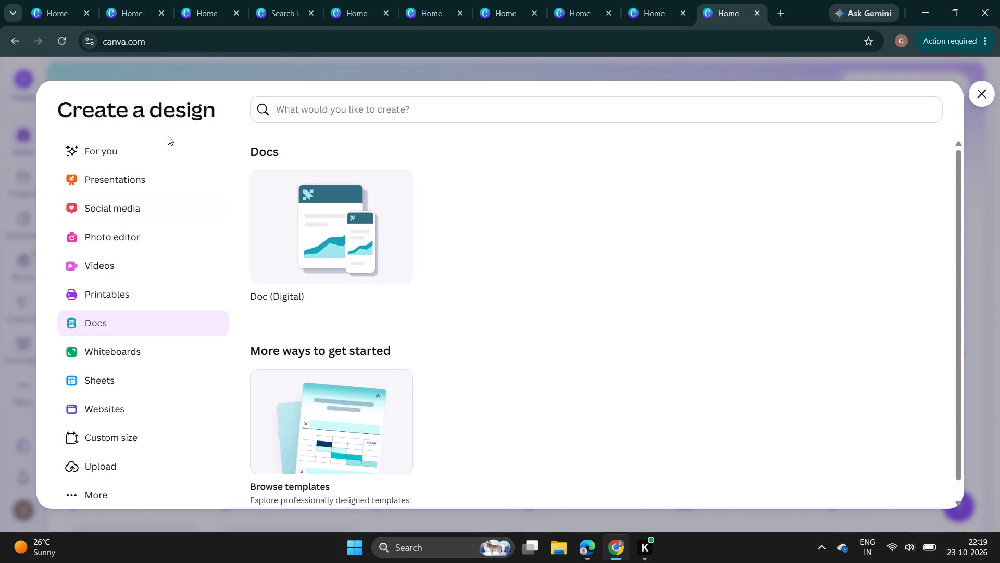
{"action": "left_click", "coordinate": [117, 153]}
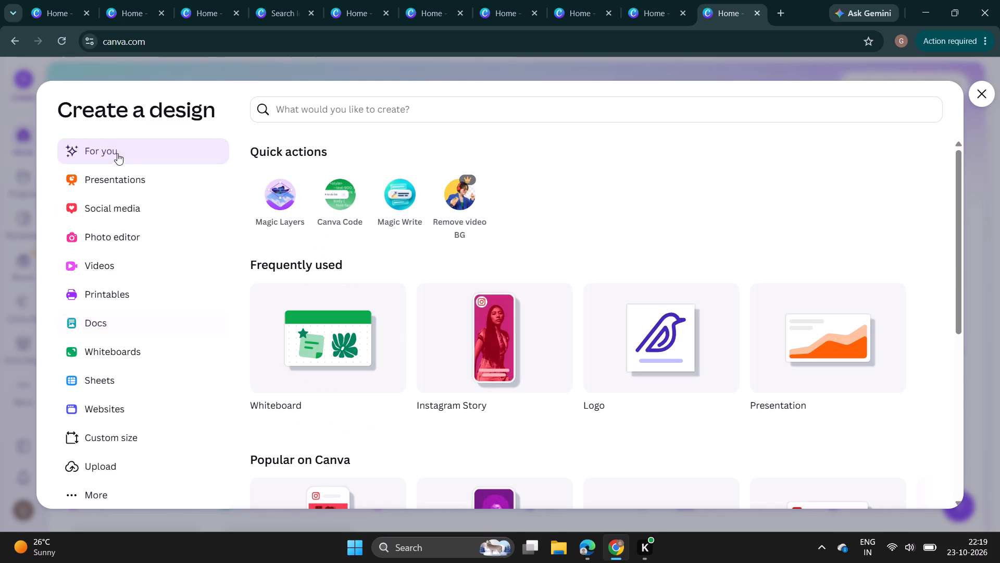
{"action": "scroll", "coordinate": [601, 327], "scroll_direction": "down", "scroll_amount": 3}
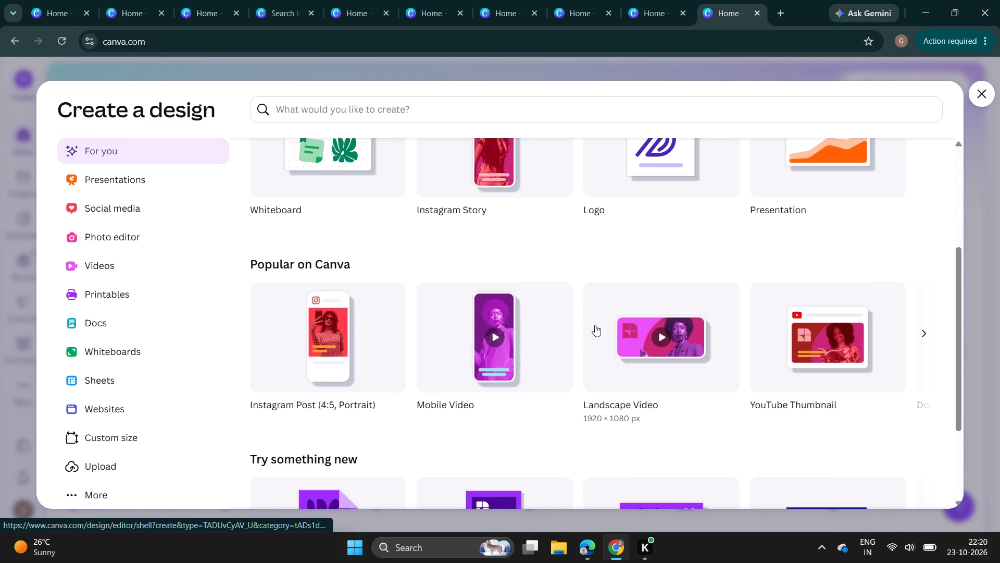
{"action": "scroll", "coordinate": [686, 397], "scroll_direction": "down", "scroll_amount": 4}
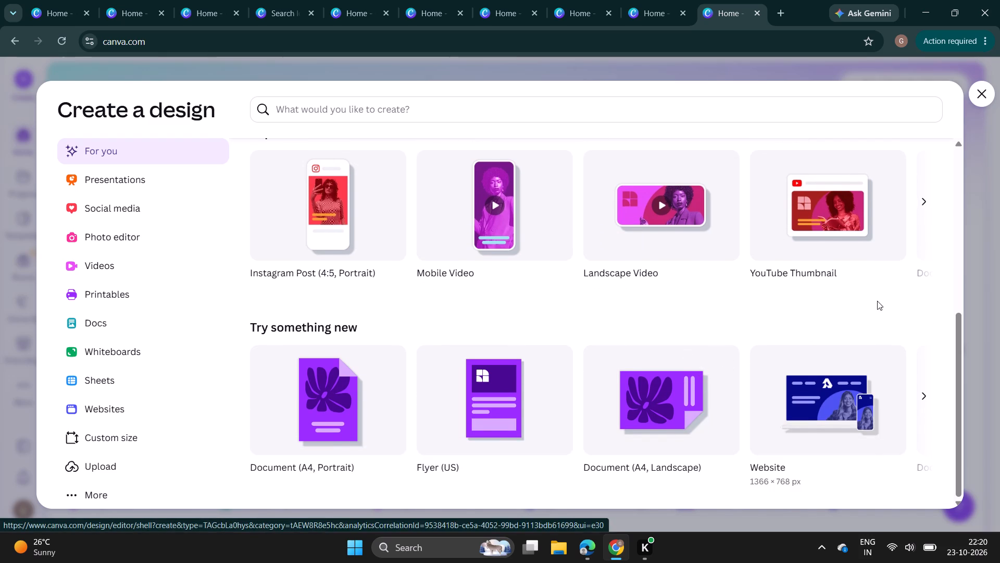
{"action": "left_click", "coordinate": [919, 187]}
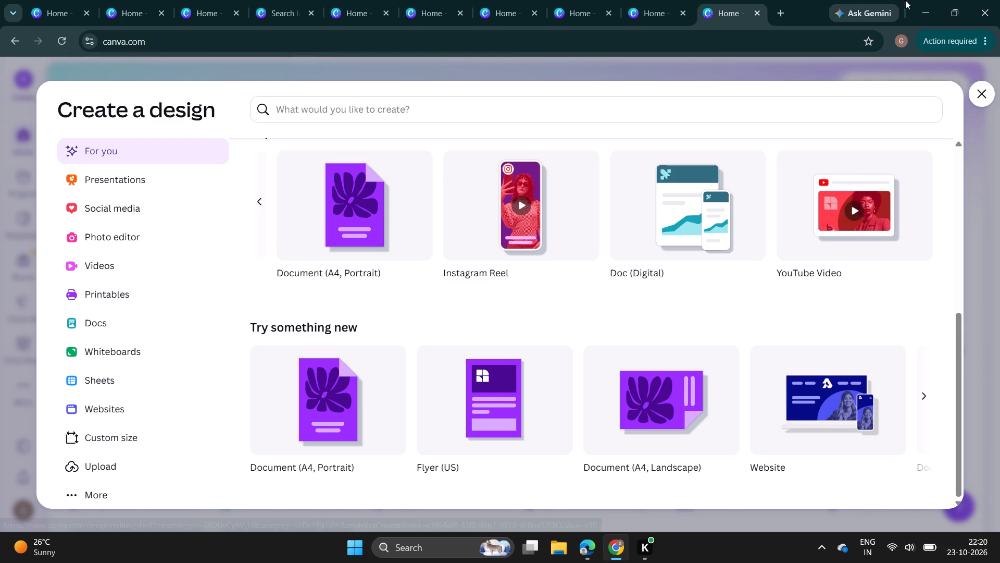
{"action": "left_click", "coordinate": [979, 89]}
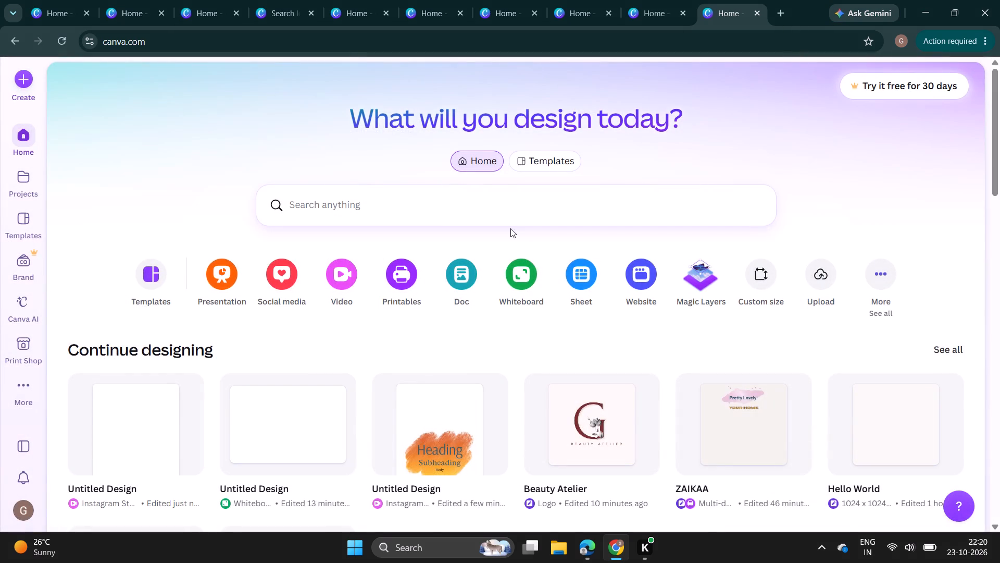
Search the home page for "poster".
{"action": "left_click", "coordinate": [510, 215]}
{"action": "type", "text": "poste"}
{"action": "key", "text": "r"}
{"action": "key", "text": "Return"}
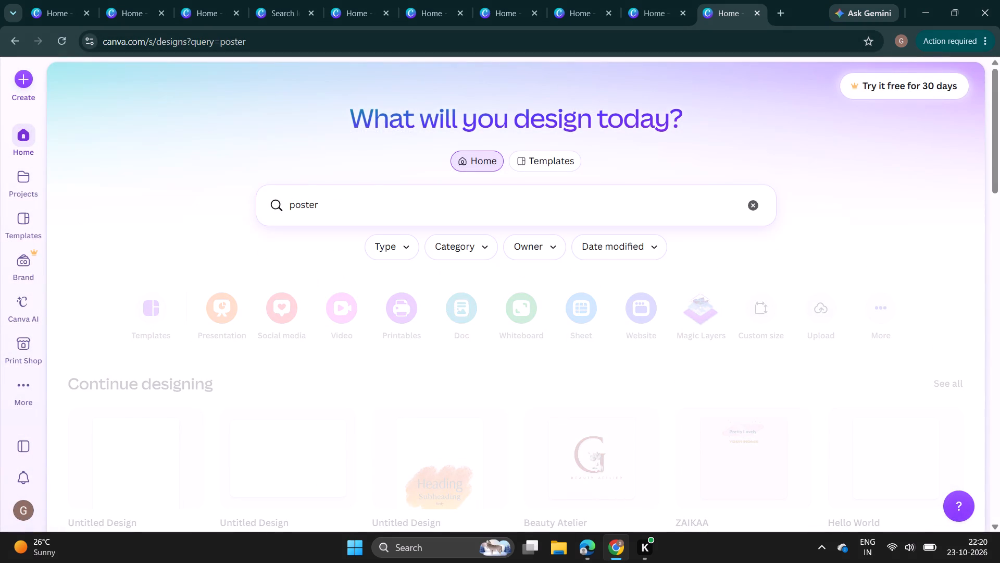
Expand the poster results, pick the Red Blue and Cream Playful Anti Bullying Poster template, and open it for customising.
{"action": "scroll", "coordinate": [487, 364], "scroll_direction": "down", "scroll_amount": 4}
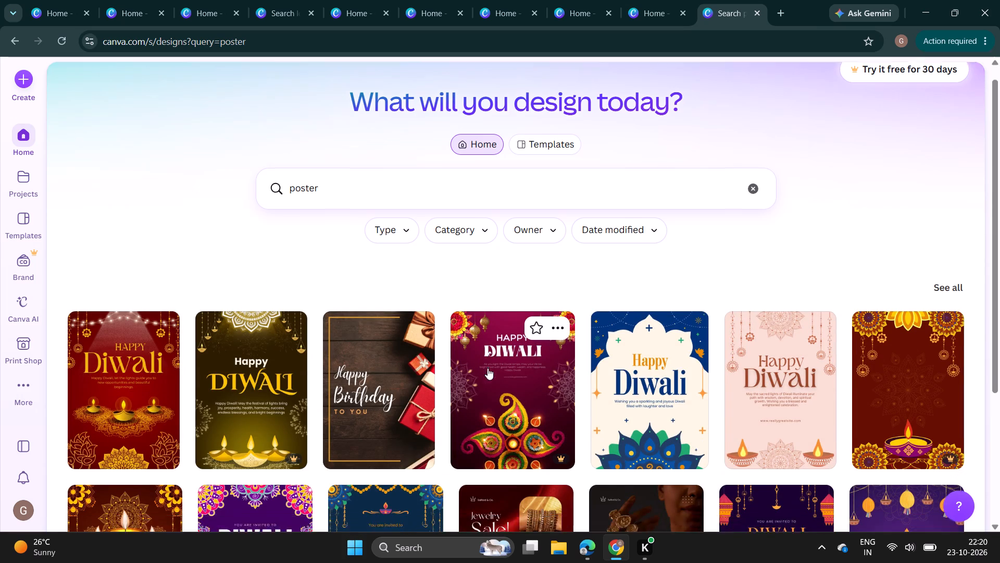
{"action": "scroll", "coordinate": [488, 368], "scroll_direction": "down", "scroll_amount": 2}
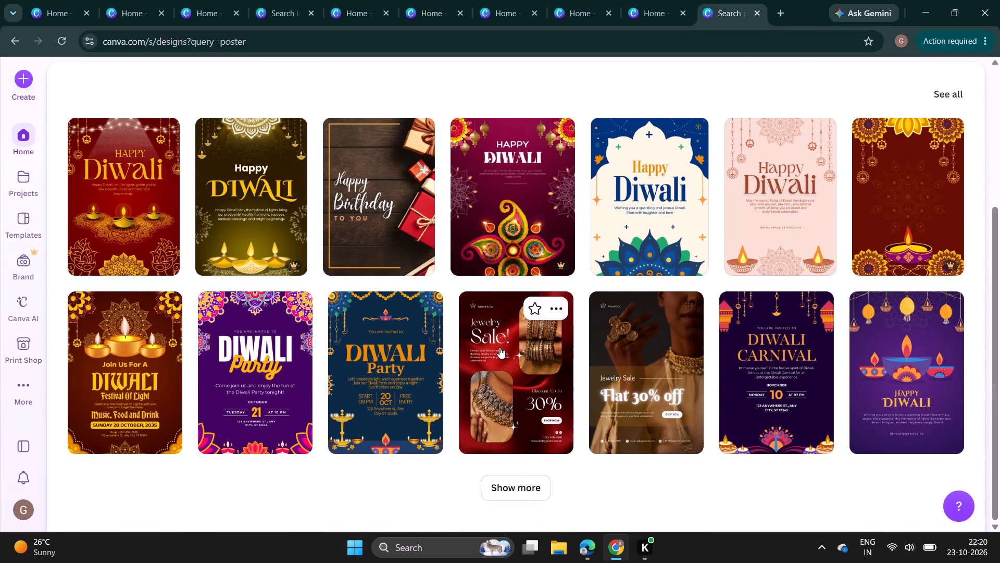
{"action": "scroll", "coordinate": [498, 341], "scroll_direction": "up", "scroll_amount": 4}
{"action": "scroll", "coordinate": [493, 339], "scroll_direction": "down", "scroll_amount": 5}
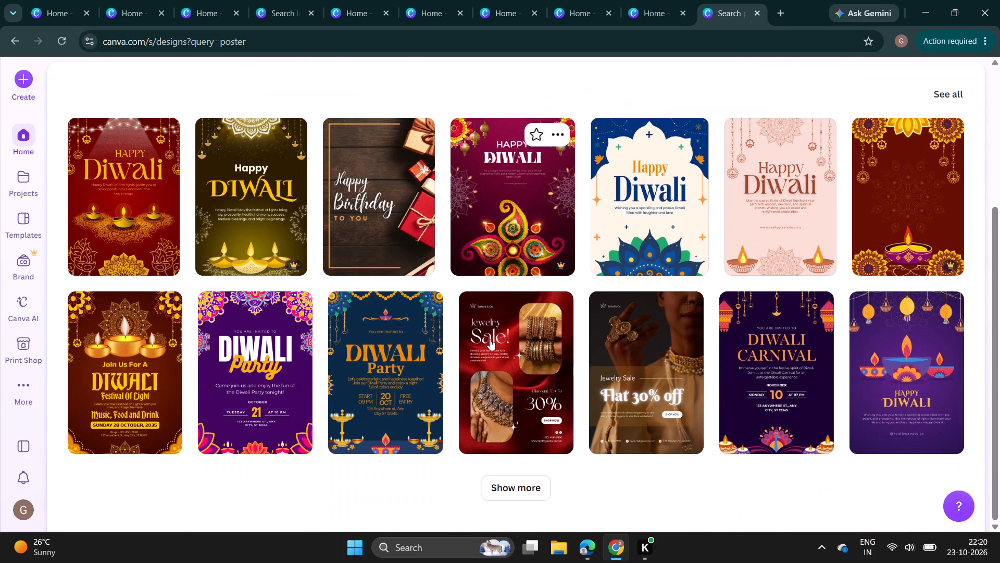
{"action": "scroll", "coordinate": [484, 337], "scroll_direction": "down", "scroll_amount": 6}
{"action": "left_click", "coordinate": [526, 486]}
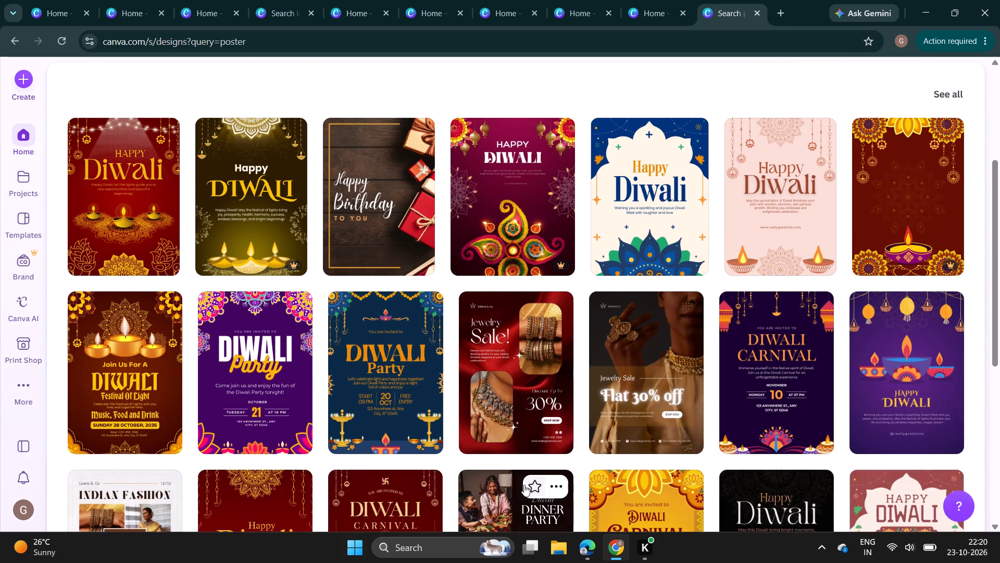
{"action": "scroll", "coordinate": [509, 474], "scroll_direction": "down", "scroll_amount": 6}
{"action": "scroll", "coordinate": [470, 451], "scroll_direction": "down", "scroll_amount": 5}
{"action": "scroll", "coordinate": [371, 400], "scroll_direction": "down", "scroll_amount": 5}
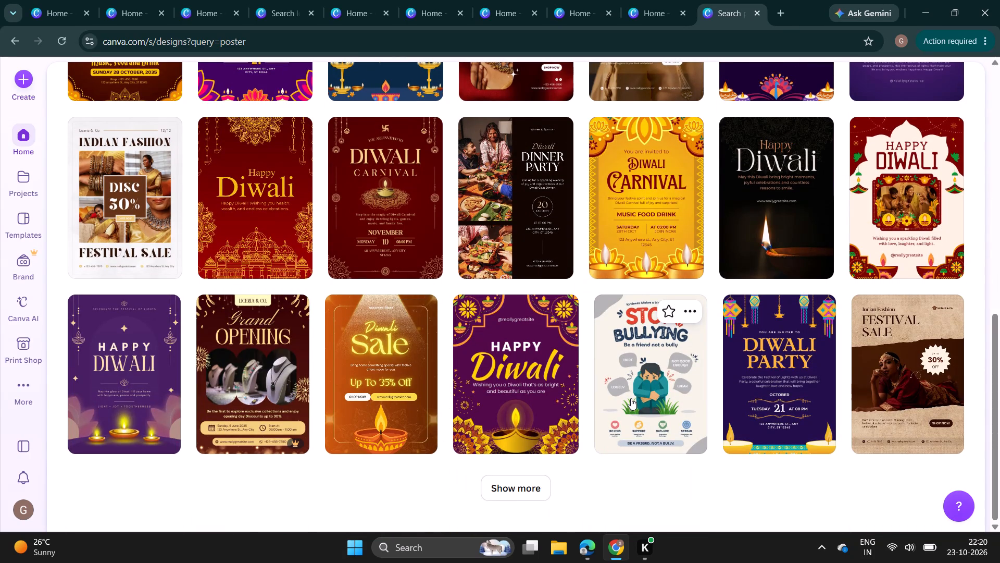
{"action": "scroll", "coordinate": [632, 399], "scroll_direction": "down", "scroll_amount": 4}
{"action": "left_click", "coordinate": [654, 378]}
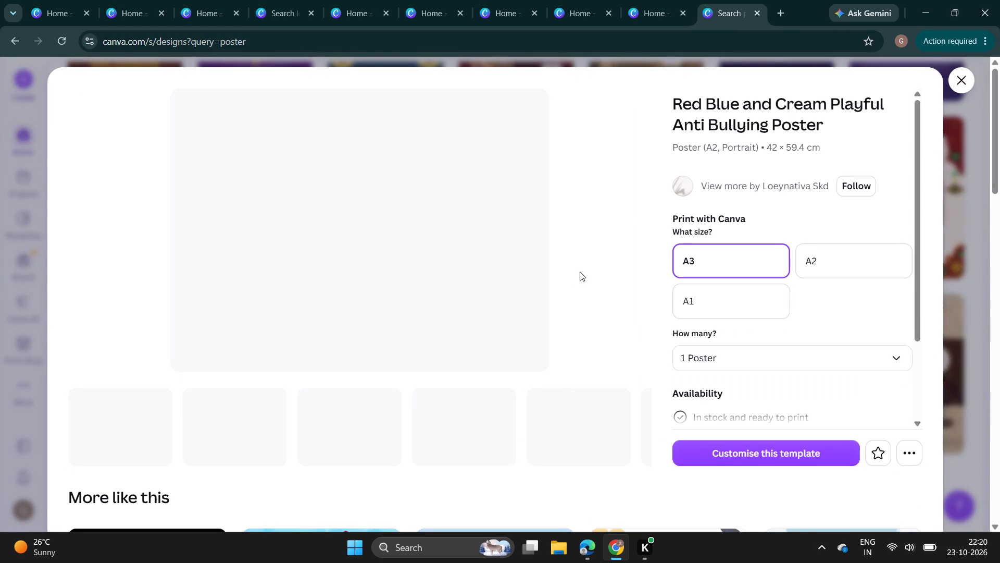
{"action": "left_click", "coordinate": [768, 454]}
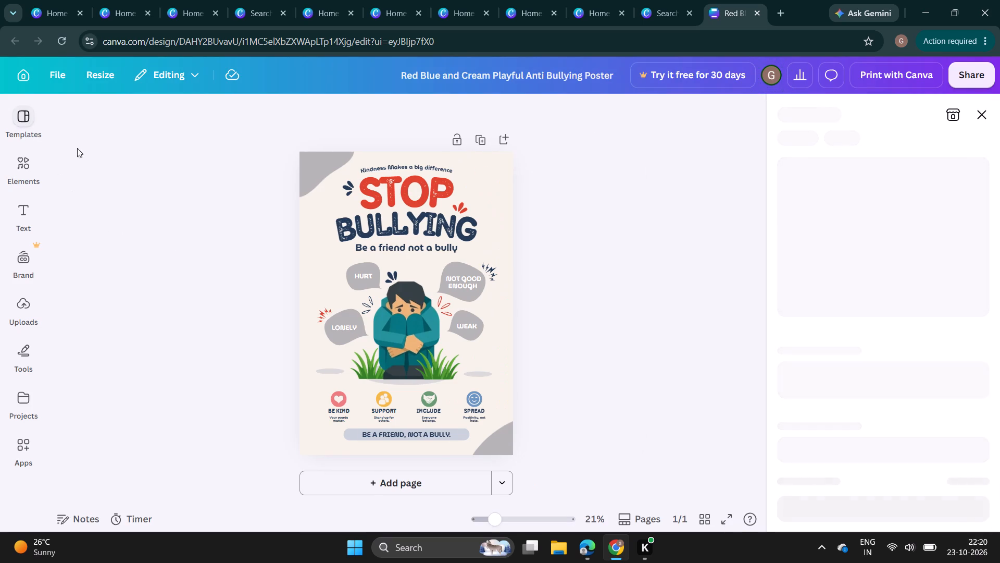
Delete the poster's heading texts: "BULLYING", "STOP", "Be a friend not a bully" and "Kindness Makes a big difference".
{"action": "left_click", "coordinate": [403, 276]}
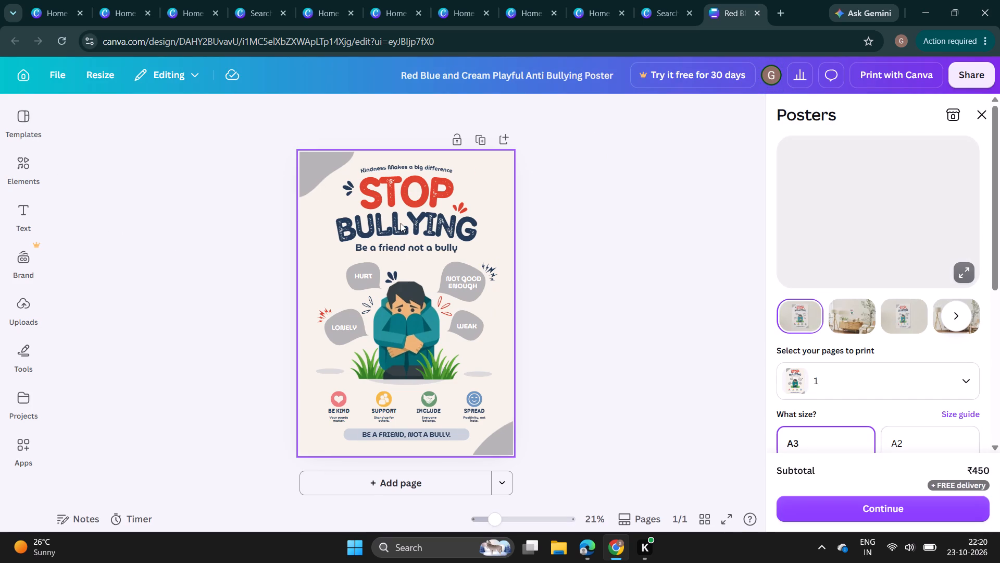
{"action": "left_click", "coordinate": [401, 223]}
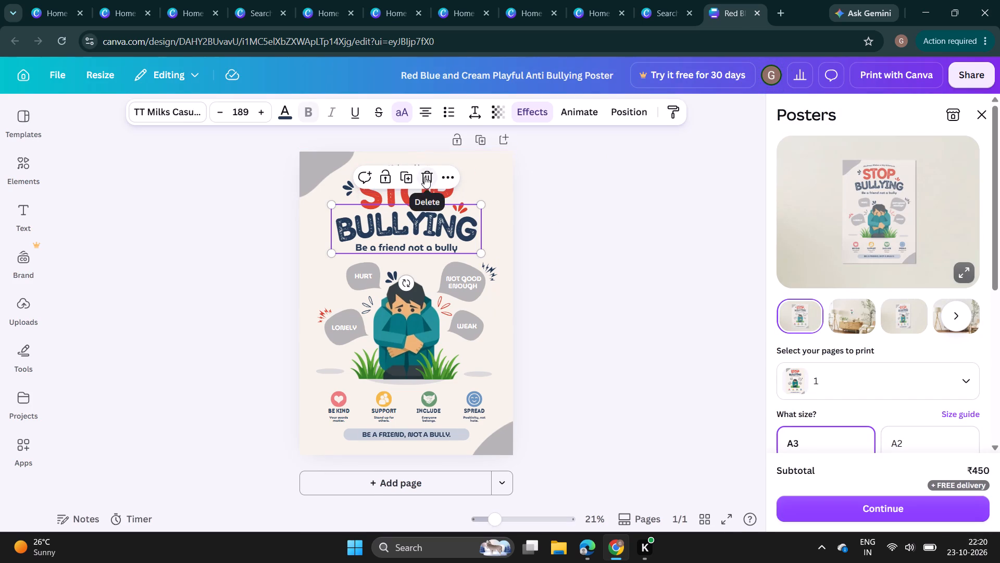
{"action": "left_click", "coordinate": [424, 177]}
{"action": "left_click", "coordinate": [425, 178]}
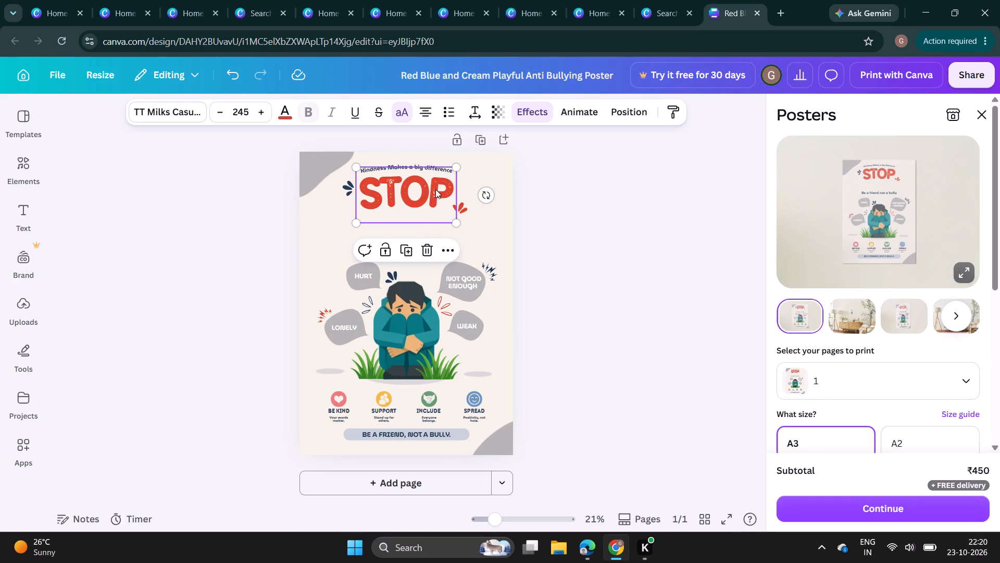
{"action": "left_click", "coordinate": [435, 251]}
{"action": "left_click", "coordinate": [435, 244]}
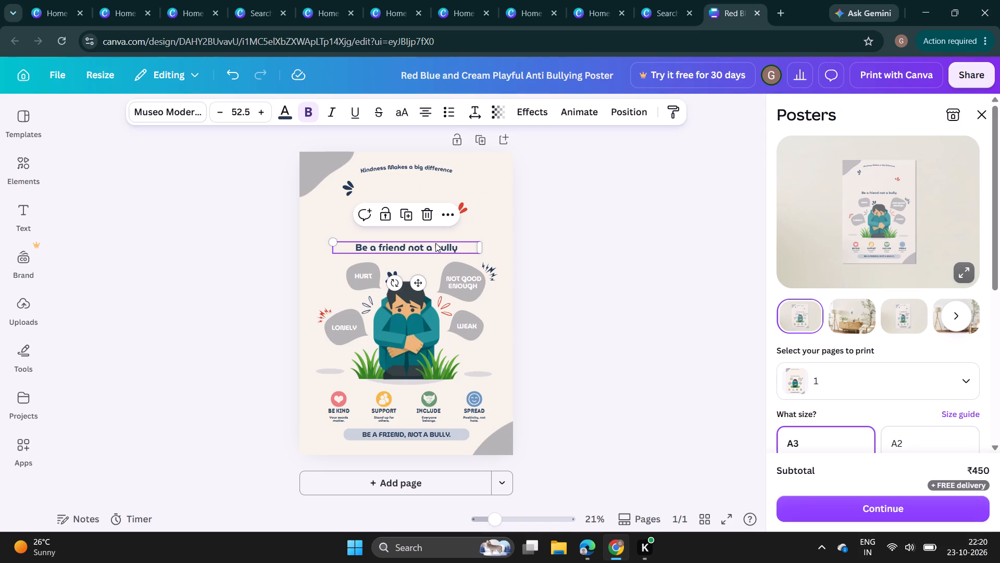
{"action": "left_click", "coordinate": [432, 212]}
{"action": "left_click", "coordinate": [423, 172]}
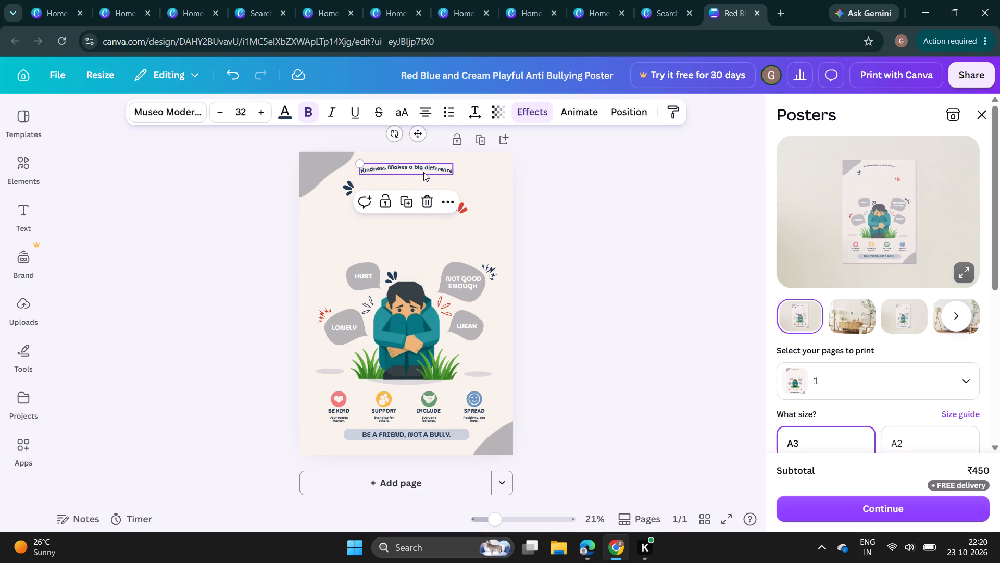
{"action": "left_click", "coordinate": [424, 201]}
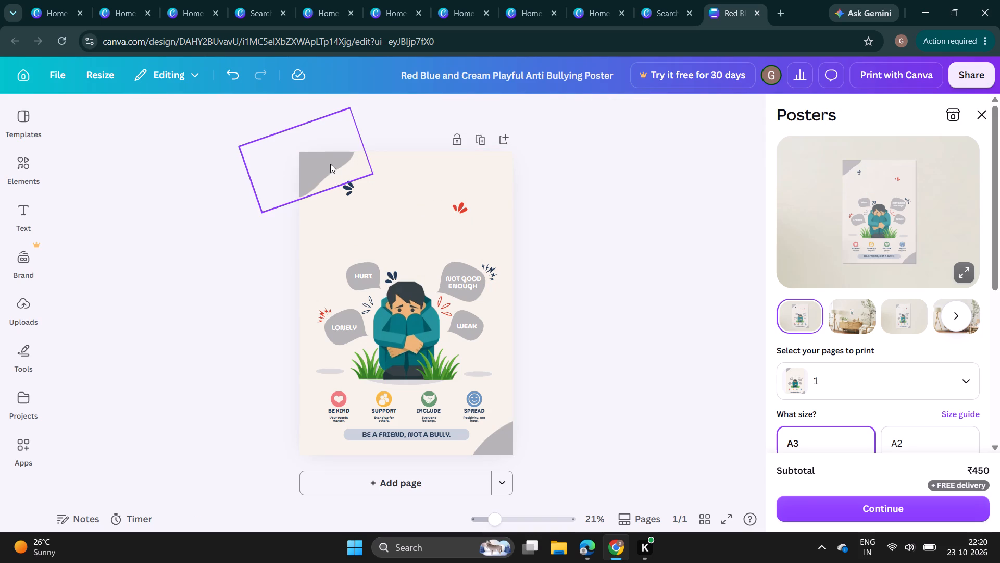
Delete the grey shape in the poster's upper-left corner and the illustration of the sitting boy.
{"action": "left_click", "coordinate": [330, 164]}
{"action": "left_click", "coordinate": [331, 237]}
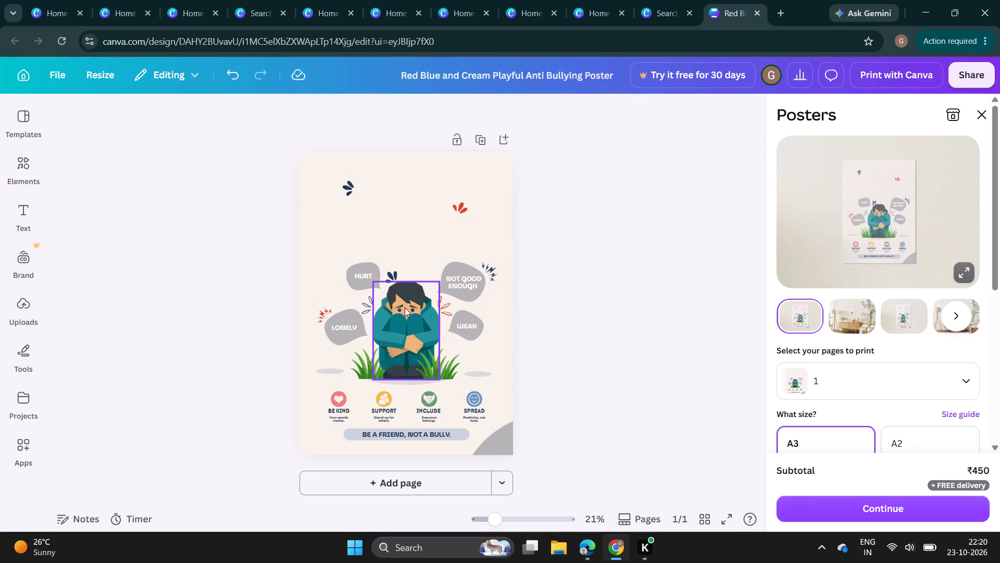
{"action": "left_click", "coordinate": [406, 309]}
{"action": "left_click", "coordinate": [424, 253]}
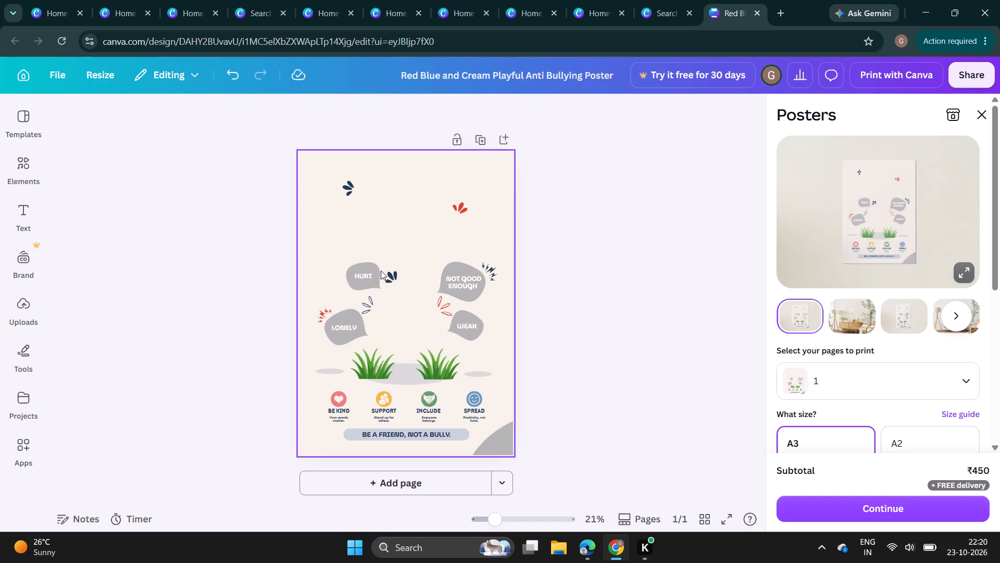
Delete the grey speech bubble behind "HURT" and the navy accent near the poster's upper-left corner.
{"action": "left_click", "coordinate": [380, 271]}
{"action": "left_click", "coordinate": [384, 228]}
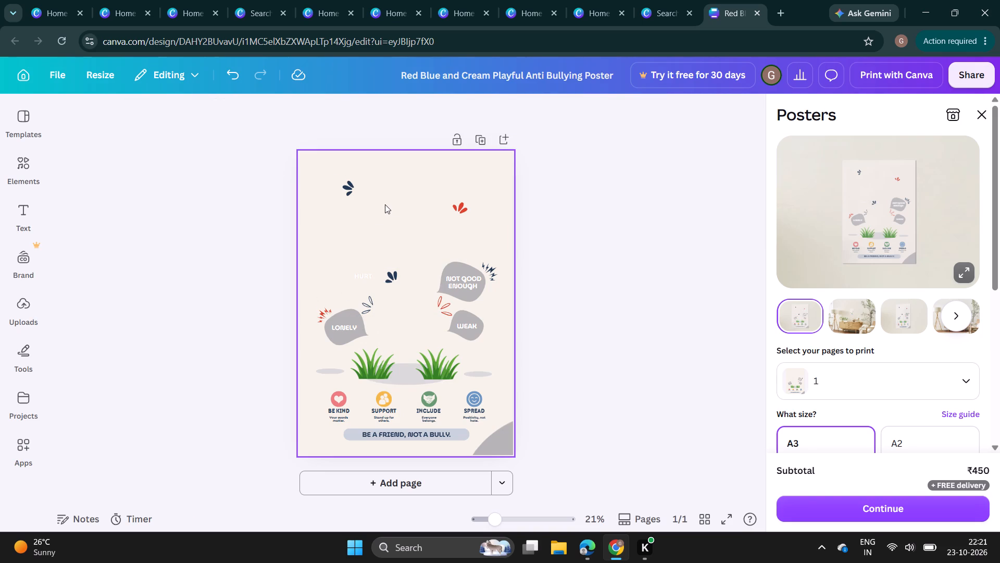
{"action": "left_click", "coordinate": [349, 185]}
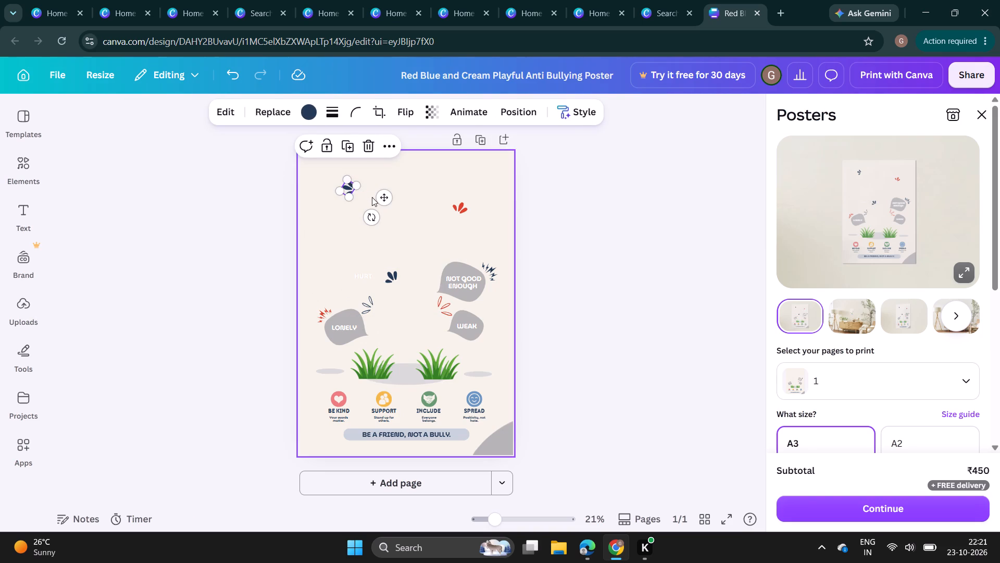
{"action": "left_click", "coordinate": [373, 148]}
Delete the "NOT GOOD ENOUGH" text and its grey bubble, plus the red accent above it and the navy accent beside "HURT".
{"action": "left_click", "coordinate": [449, 282]}
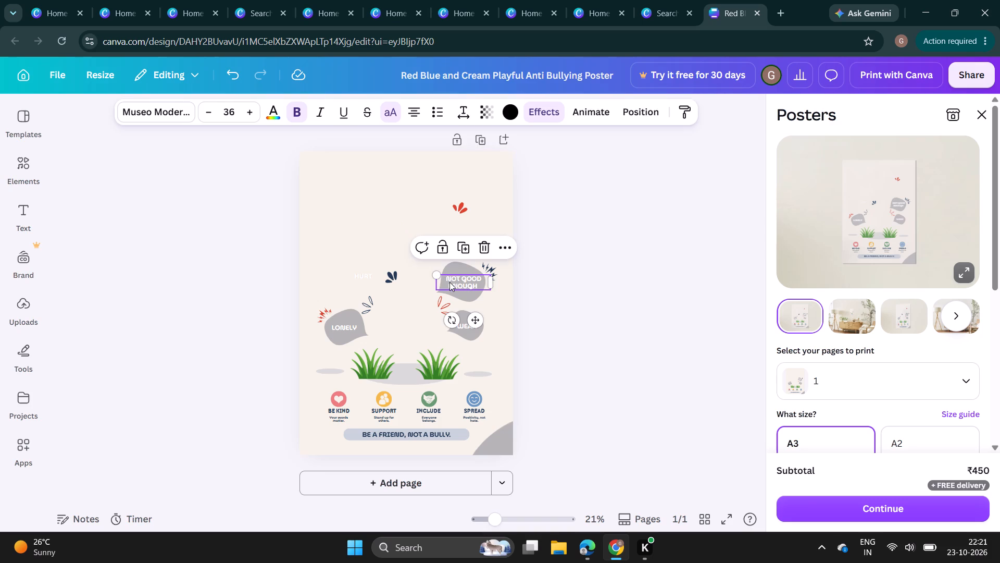
{"action": "left_click", "coordinate": [480, 242]}
{"action": "left_click", "coordinate": [454, 209]}
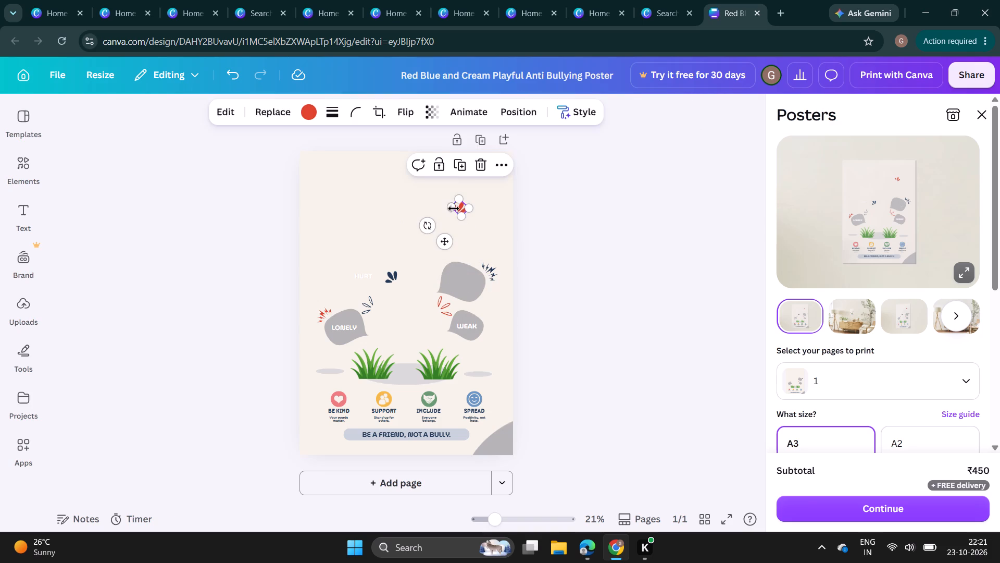
{"action": "left_click", "coordinate": [477, 170]}
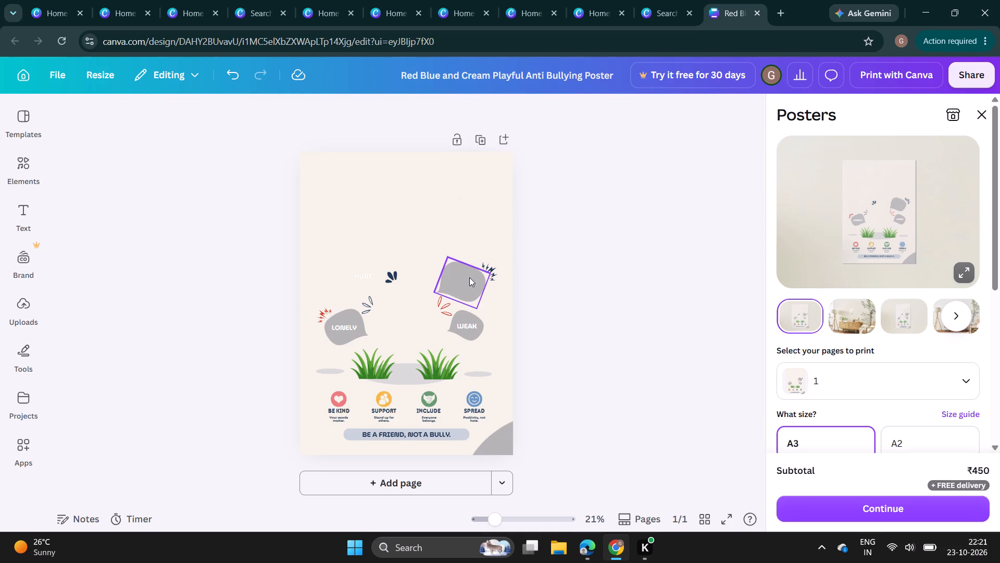
{"action": "left_click", "coordinate": [469, 277]}
{"action": "left_click", "coordinate": [478, 227]}
{"action": "left_click", "coordinate": [398, 277]}
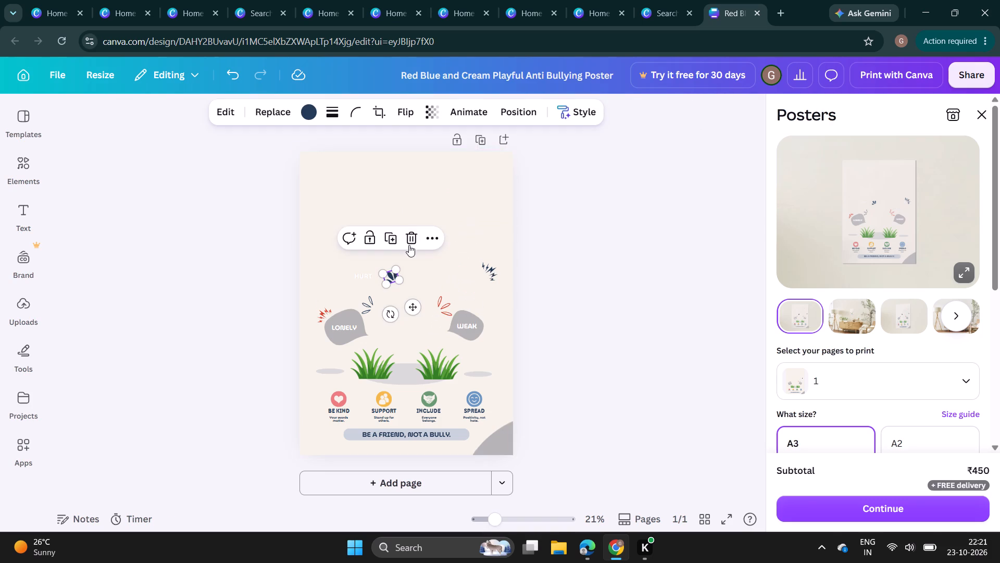
{"action": "left_click", "coordinate": [412, 244]}
Delete the "LONELY" text and its grey speech bubble, along with the navy outlined and red accents around it.
{"action": "left_click", "coordinate": [349, 323]}
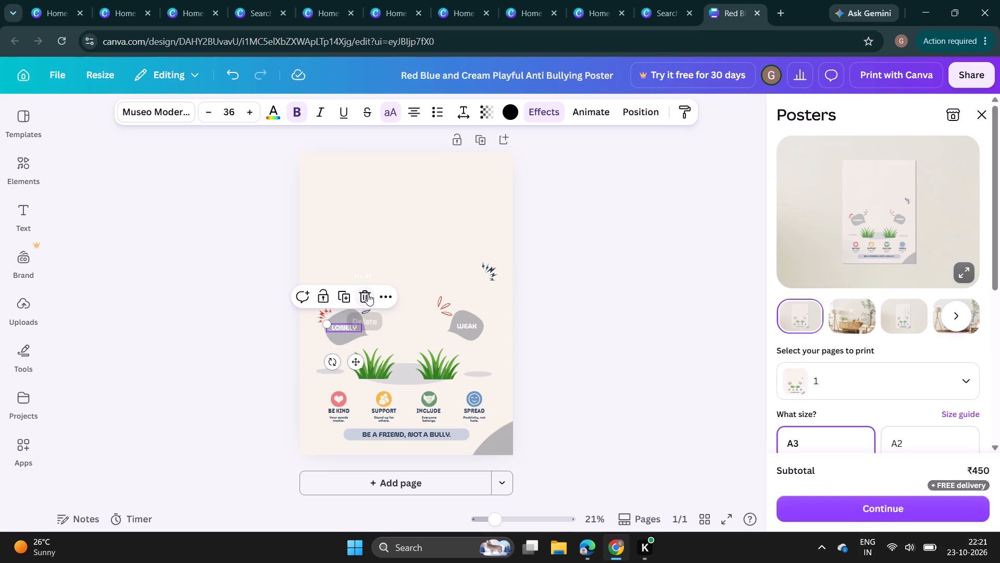
{"action": "left_click", "coordinate": [368, 294]}
{"action": "left_click", "coordinate": [368, 301]}
{"action": "left_click", "coordinate": [382, 268]}
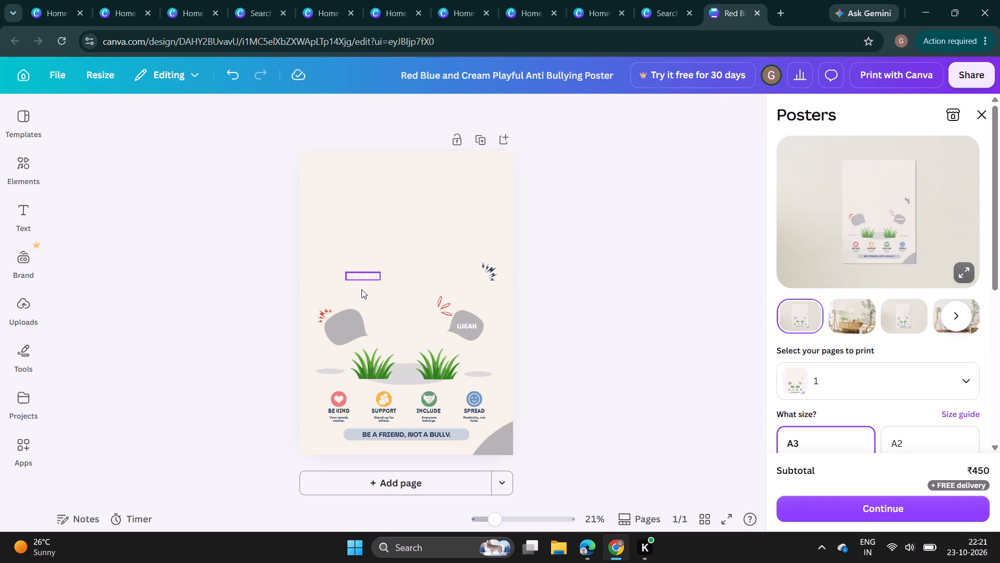
{"action": "left_click", "coordinate": [335, 316]}
{"action": "left_click", "coordinate": [368, 274]}
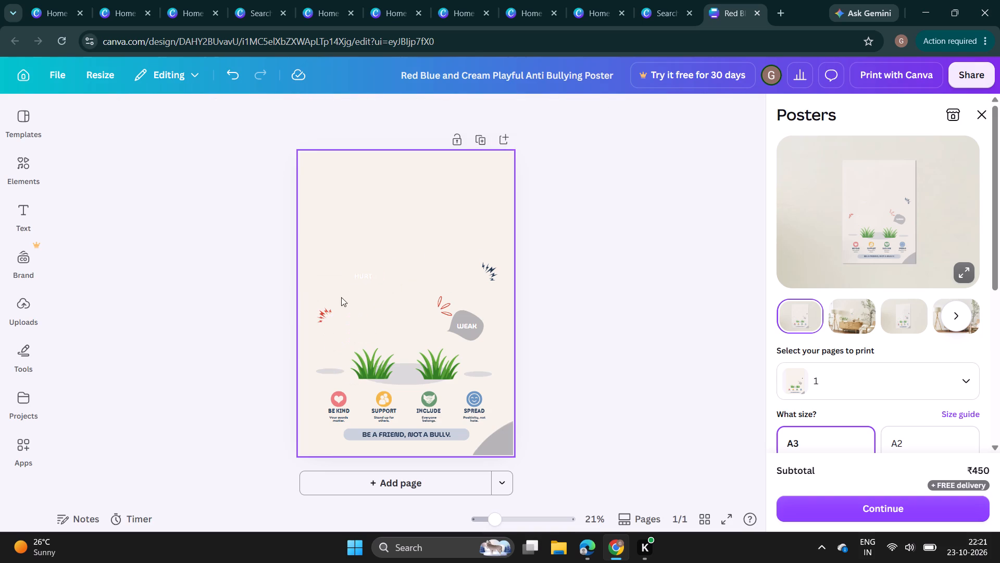
{"action": "left_click", "coordinate": [328, 312]}
{"action": "left_click", "coordinate": [344, 277]}
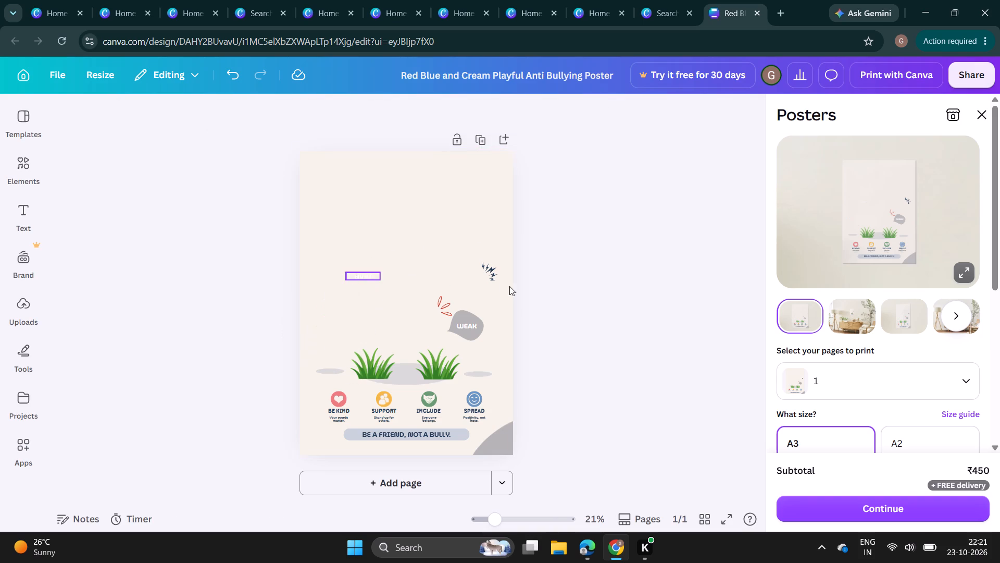
Delete the "WEAK" text and its grey speech bubble, along with the navy spiky and red outlined accents near it.
{"action": "left_click", "coordinate": [474, 321]}
{"action": "left_click", "coordinate": [484, 294]}
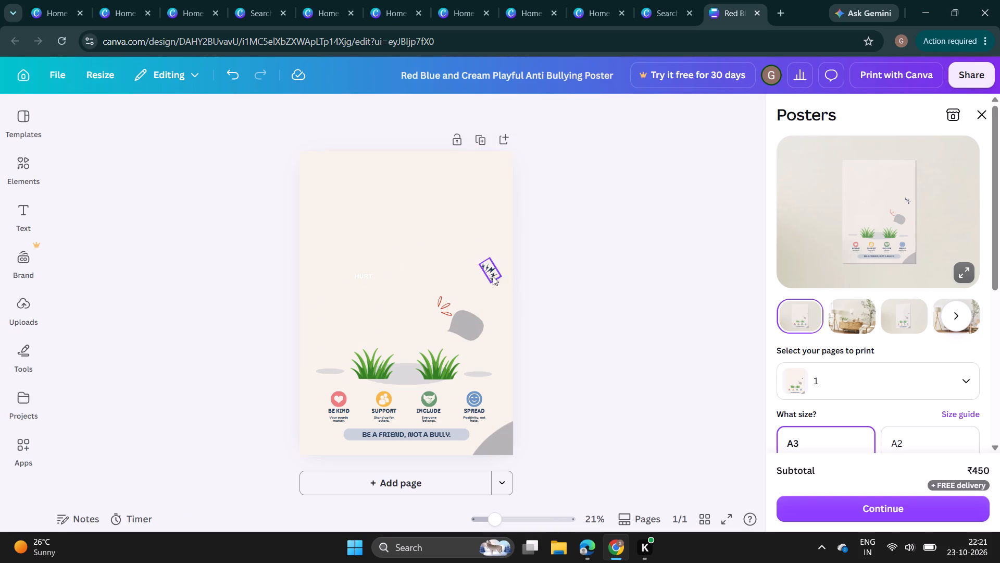
{"action": "left_click", "coordinate": [494, 275]}
{"action": "left_click", "coordinate": [508, 218]}
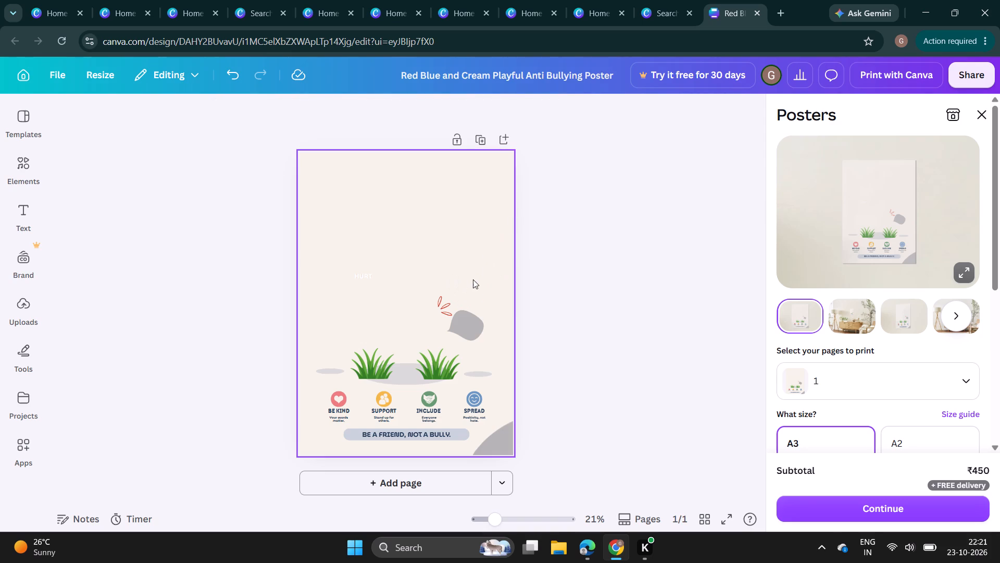
{"action": "left_click", "coordinate": [448, 307]}
{"action": "left_click", "coordinate": [469, 260]}
{"action": "left_click", "coordinate": [465, 320]}
{"action": "left_click", "coordinate": [485, 277]}
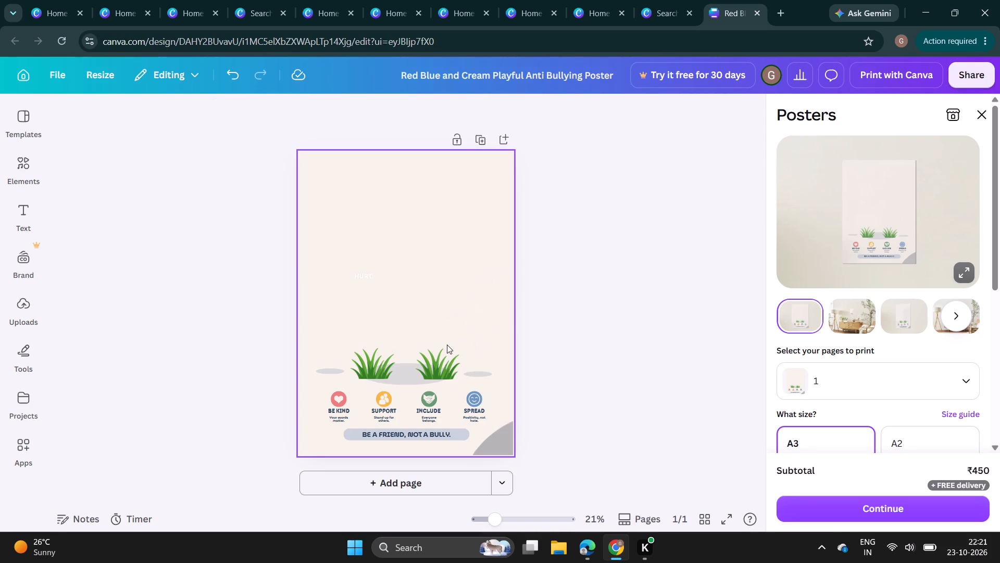
Delete both green grass tufts above the row of coloured icons.
{"action": "left_click", "coordinate": [445, 359]}
{"action": "left_click", "coordinate": [456, 320]}
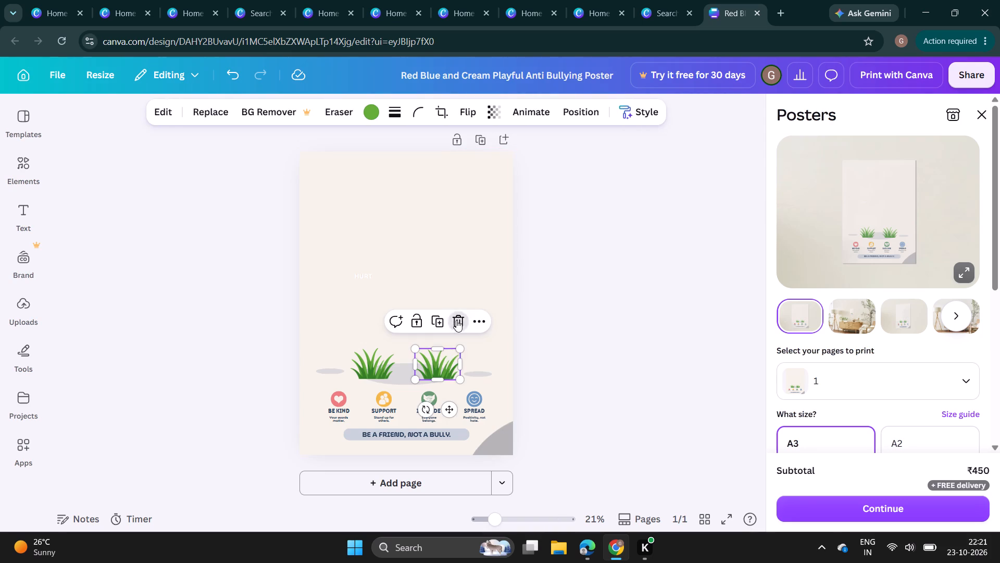
{"action": "left_click", "coordinate": [383, 357]}
{"action": "left_click", "coordinate": [393, 316]}
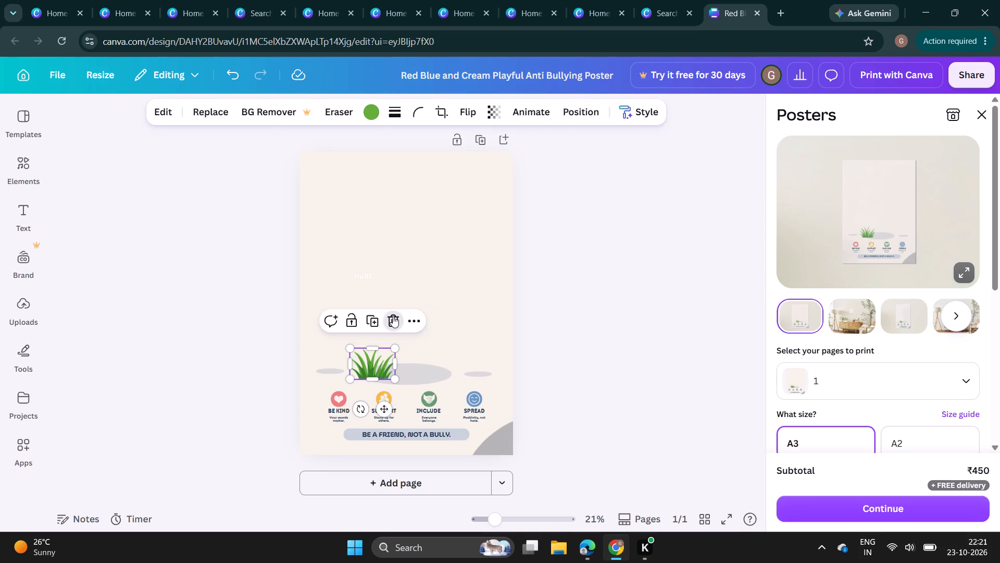
Delete the three grey oval ground shadows above the row of coloured icons.
{"action": "left_click", "coordinate": [382, 363]}
{"action": "left_click", "coordinate": [432, 337]}
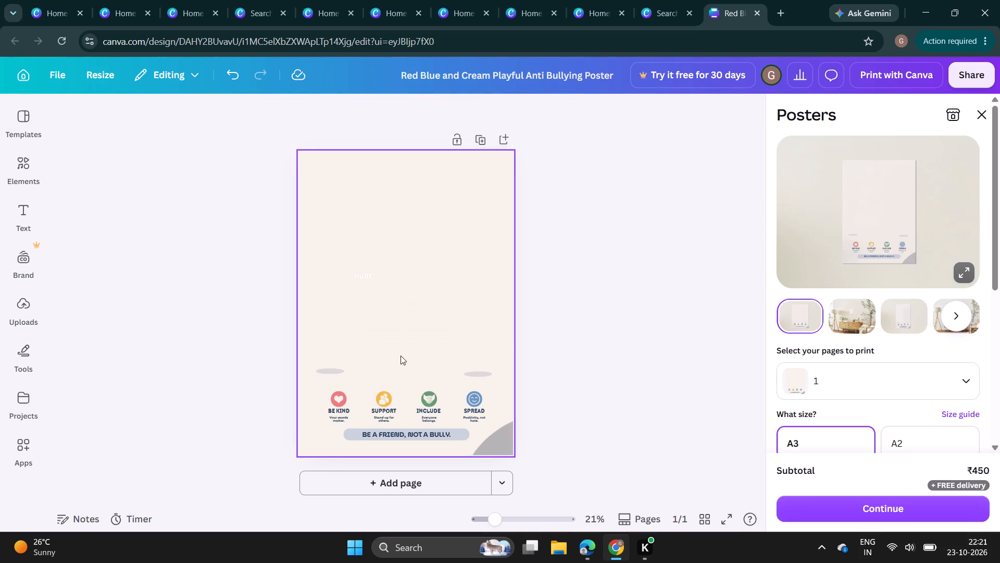
{"action": "left_click", "coordinate": [339, 368]}
{"action": "left_click", "coordinate": [352, 346]}
{"action": "left_click", "coordinate": [476, 372]}
{"action": "left_click", "coordinate": [493, 339]}
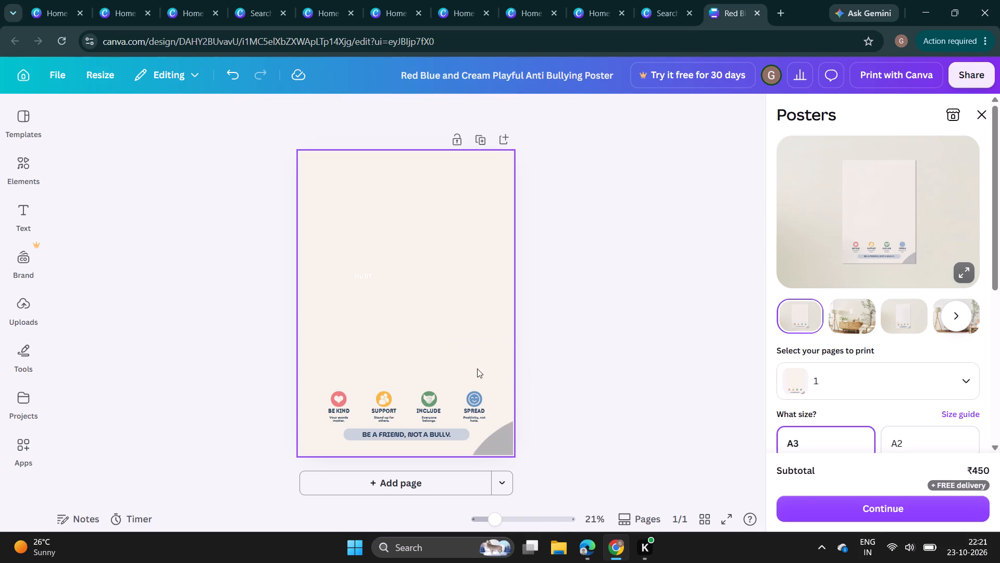
Delete the smiley icon, its blue circle and the "SPREAD" heading beneath it.
{"action": "left_click", "coordinate": [468, 395]}
{"action": "left_click", "coordinate": [489, 367]}
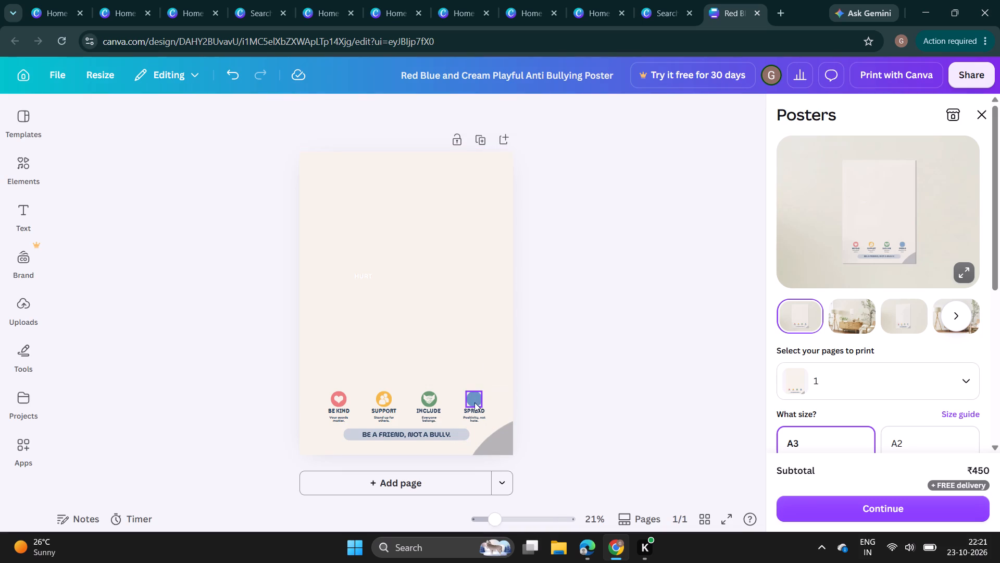
{"action": "left_click", "coordinate": [474, 402]}
{"action": "left_click", "coordinate": [494, 364]}
{"action": "left_click", "coordinate": [468, 407]}
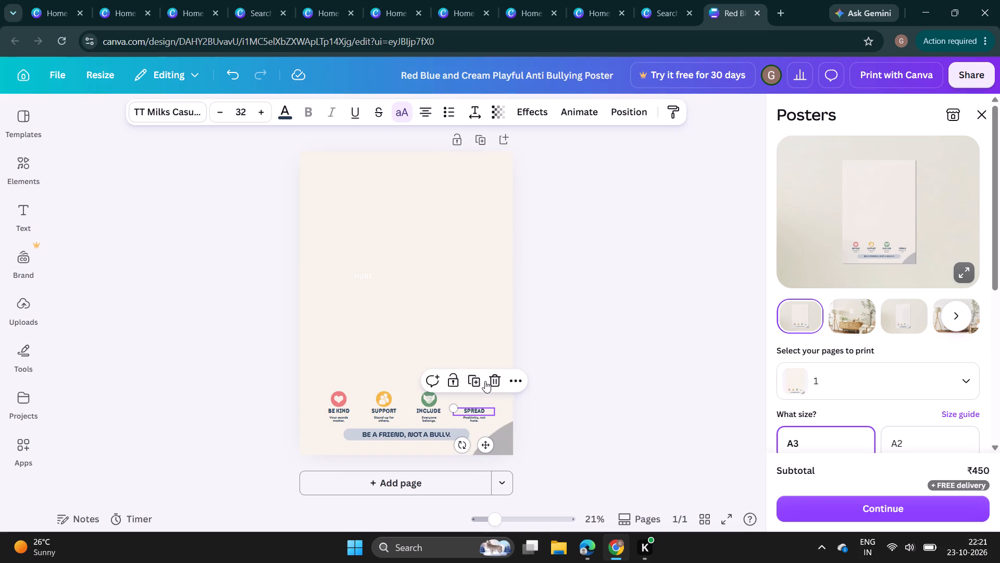
{"action": "left_click", "coordinate": [492, 377]}
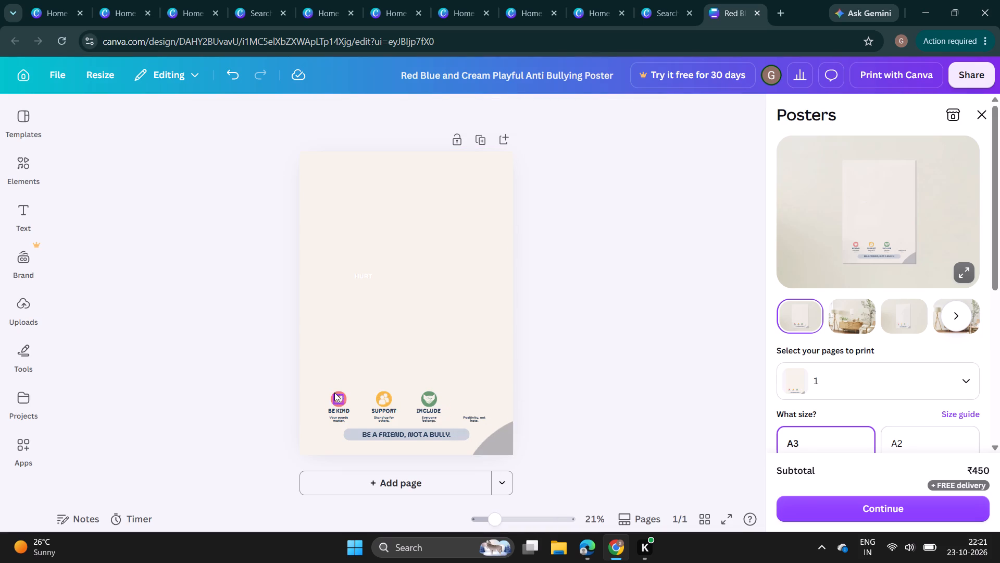
Delete the pink-red circle above the "BE KIND" heading.
{"action": "left_click_drag", "start_coordinate": [334, 392], "coordinate": [461, 410]}
{"action": "left_click", "coordinate": [461, 410]}
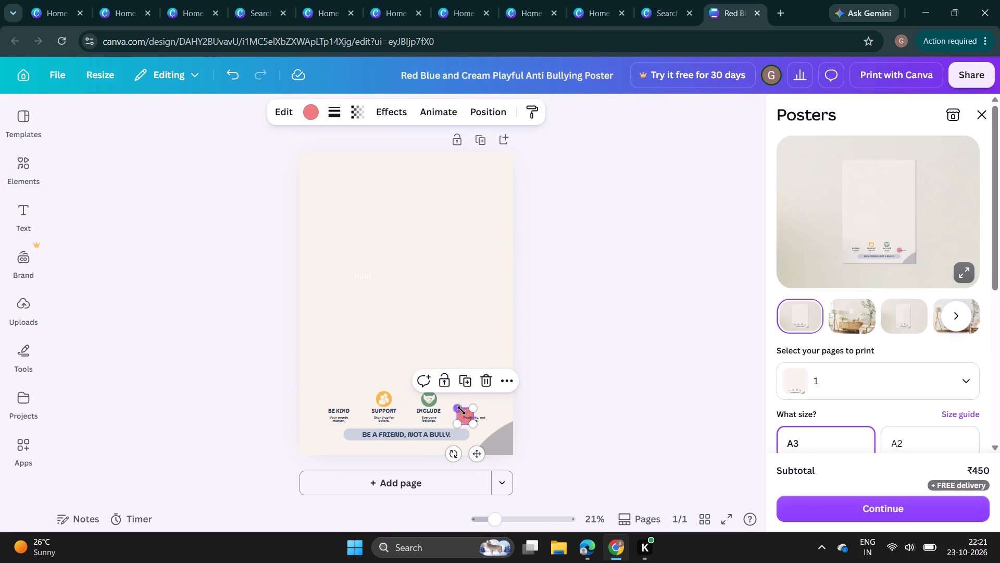
{"action": "left_click", "coordinate": [484, 378]}
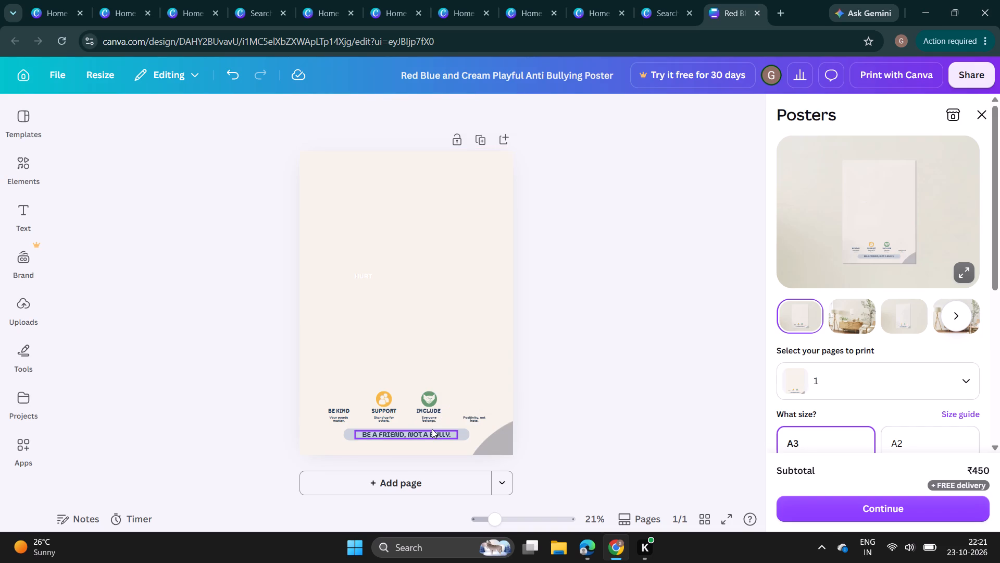
Delete the "BE A FRIEND, NOT A BULLY." text from the blue-grey bar.
{"action": "left_click", "coordinate": [432, 429]}
{"action": "left_click", "coordinate": [421, 401]}
{"action": "left_click", "coordinate": [414, 404]}
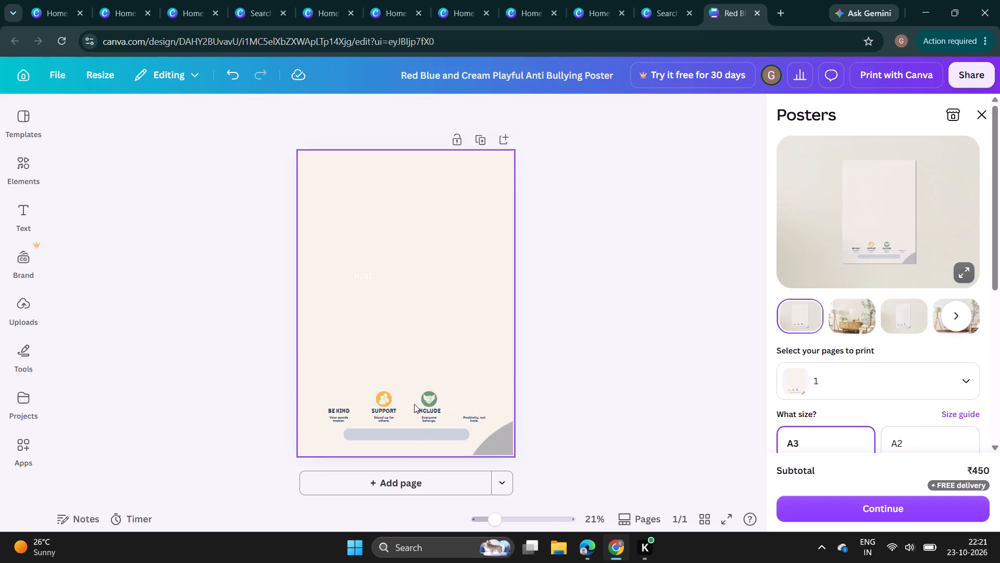
Delete the icons above "INCLUDE" and "SUPPORT" along with their green and orange circles.
{"action": "left_click", "coordinate": [428, 401]}
{"action": "left_click", "coordinate": [452, 364]}
{"action": "left_click", "coordinate": [384, 402]}
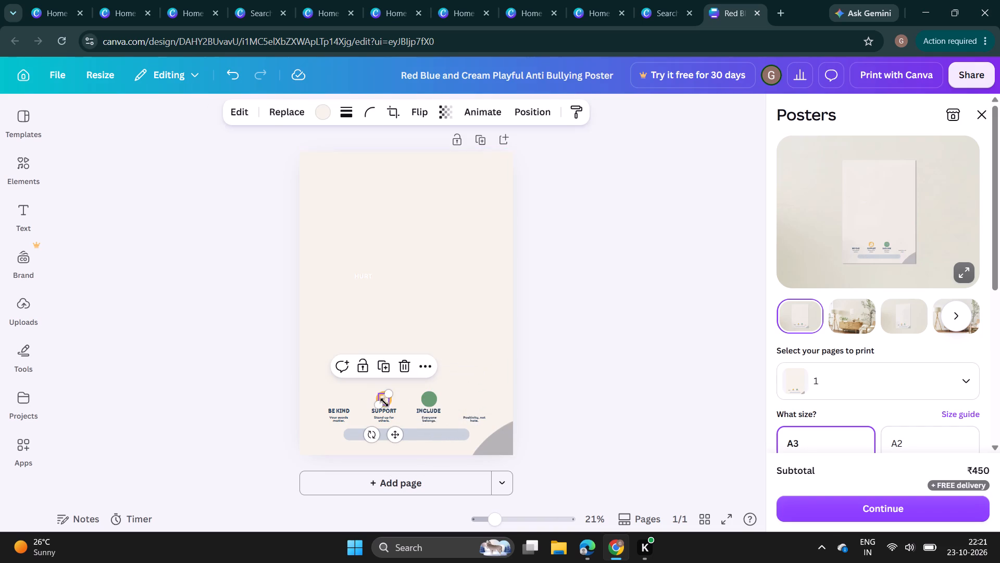
{"action": "left_click", "coordinate": [408, 368]}
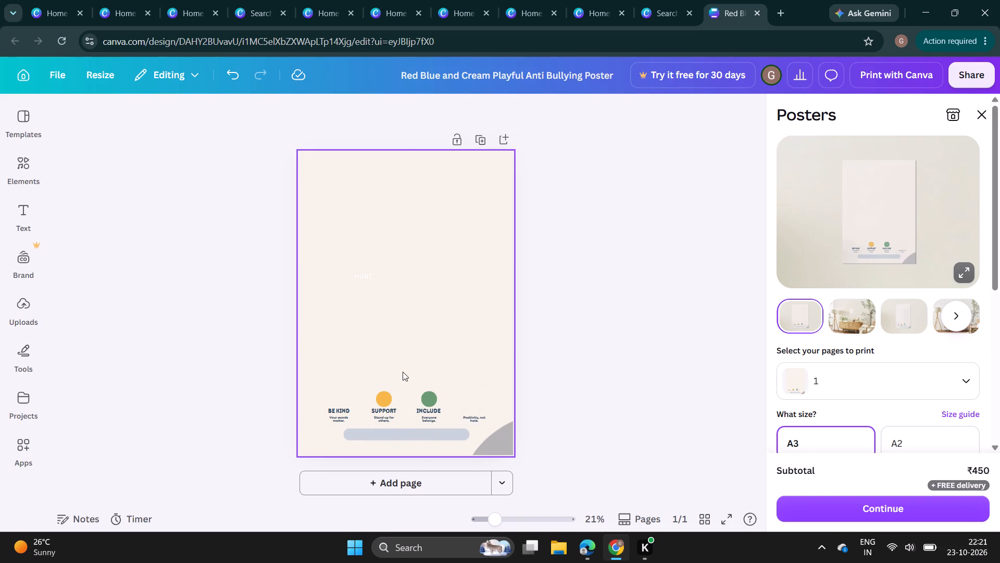
{"action": "left_click", "coordinate": [430, 401]}
{"action": "left_click", "coordinate": [449, 361]}
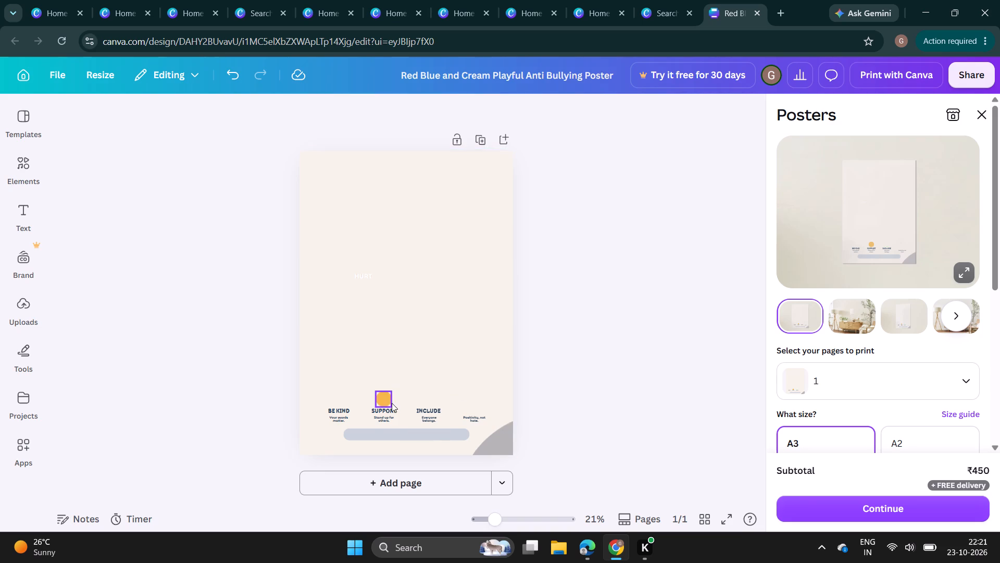
{"action": "left_click", "coordinate": [389, 403]}
{"action": "left_click", "coordinate": [403, 363]}
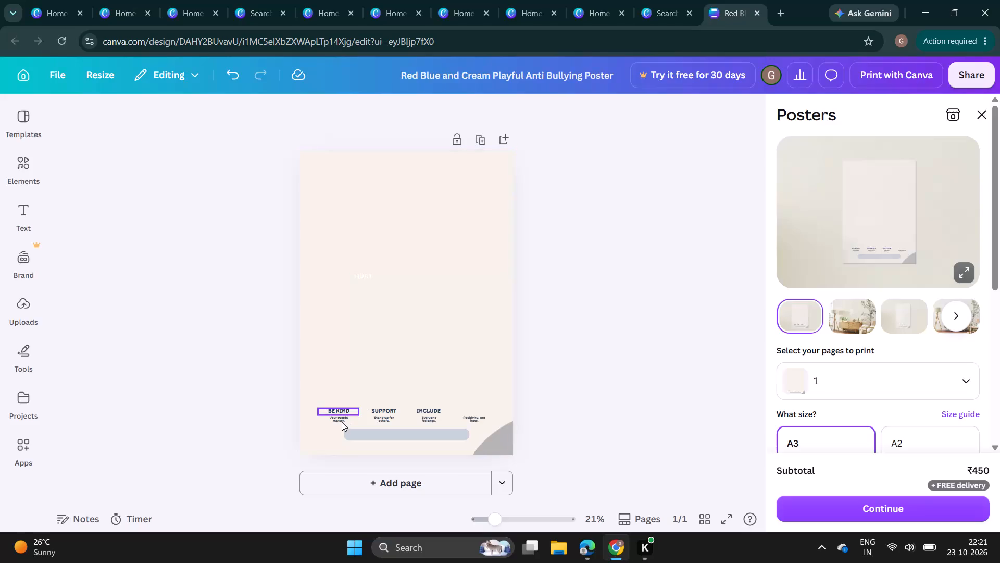
Delete the "BE KIND" and "SUPPORT" headings and their captions "Your words matter." and "Stand up for others.".
{"action": "left_click", "coordinate": [341, 422]}
{"action": "left_click", "coordinate": [355, 384]}
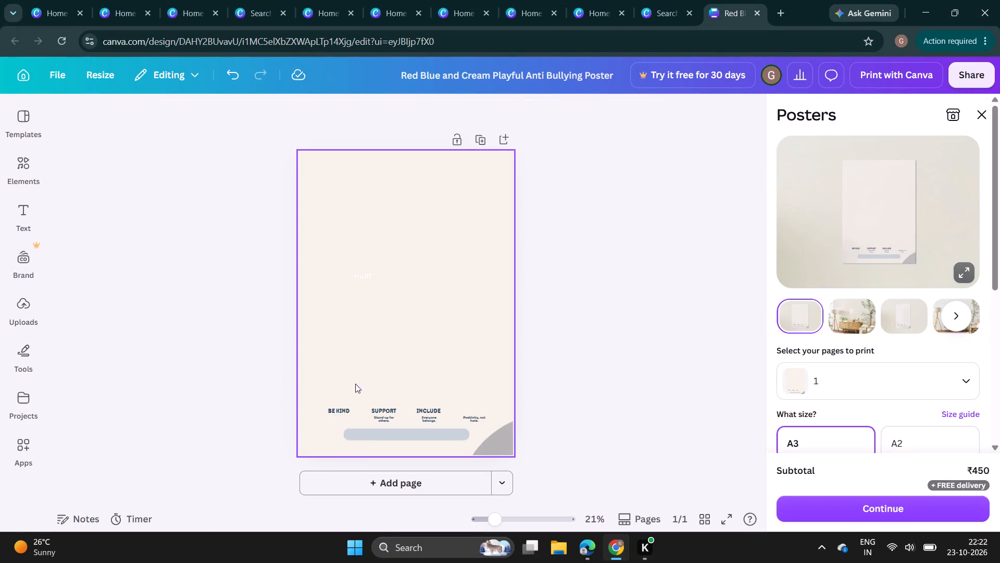
{"action": "left_click", "coordinate": [342, 408]}
{"action": "left_click", "coordinate": [356, 385]}
{"action": "left_click", "coordinate": [379, 402]}
{"action": "left_click", "coordinate": [380, 407]}
{"action": "left_click", "coordinate": [404, 380]}
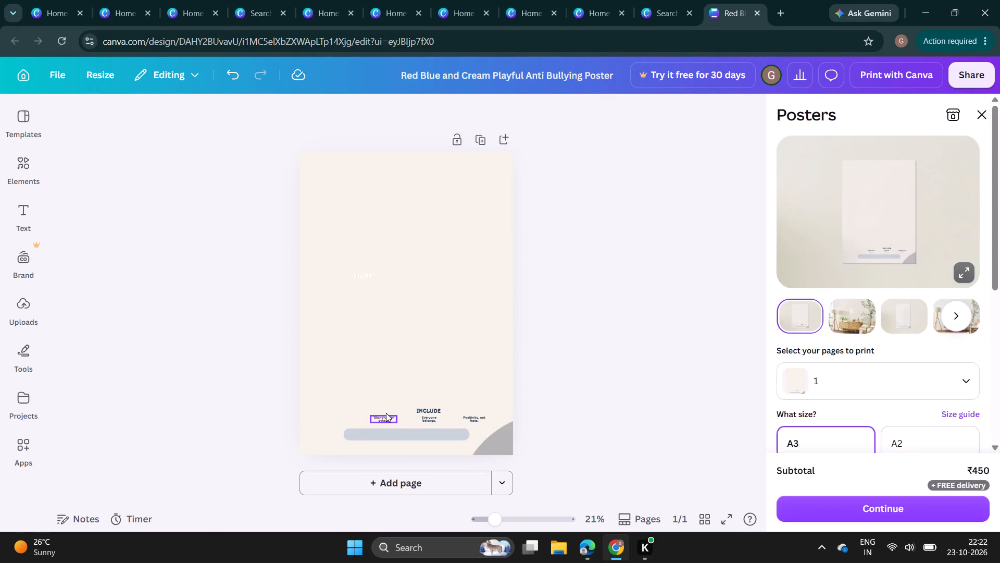
{"action": "left_click", "coordinate": [386, 413]}
{"action": "left_click", "coordinate": [385, 419]}
{"action": "left_click", "coordinate": [401, 386]}
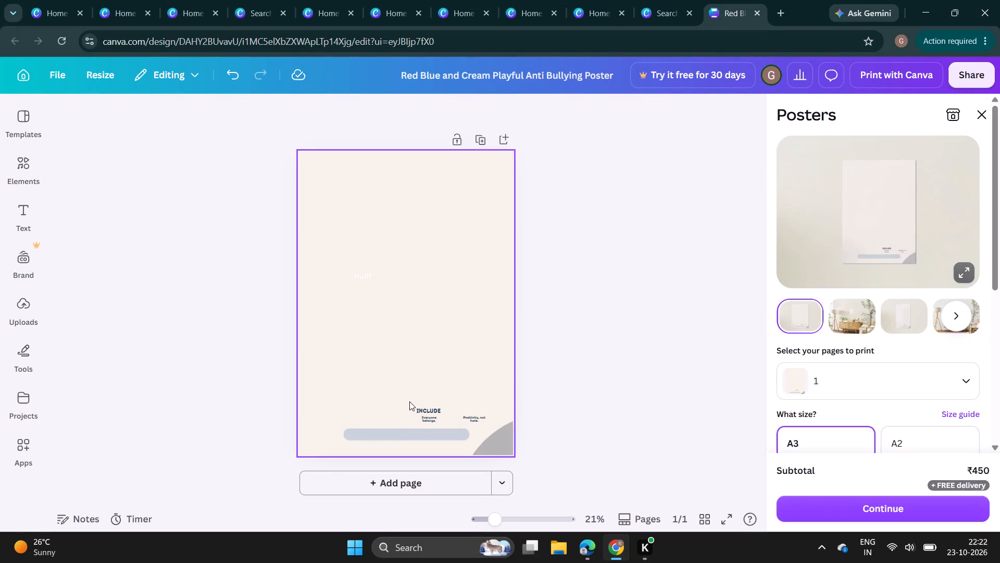
Delete the "INCLUDE" heading and the captions "Positivity, not hate." and "Everyone belongs.".
{"action": "left_click", "coordinate": [419, 411]}
{"action": "left_click", "coordinate": [448, 387]}
{"action": "left_click", "coordinate": [469, 413]}
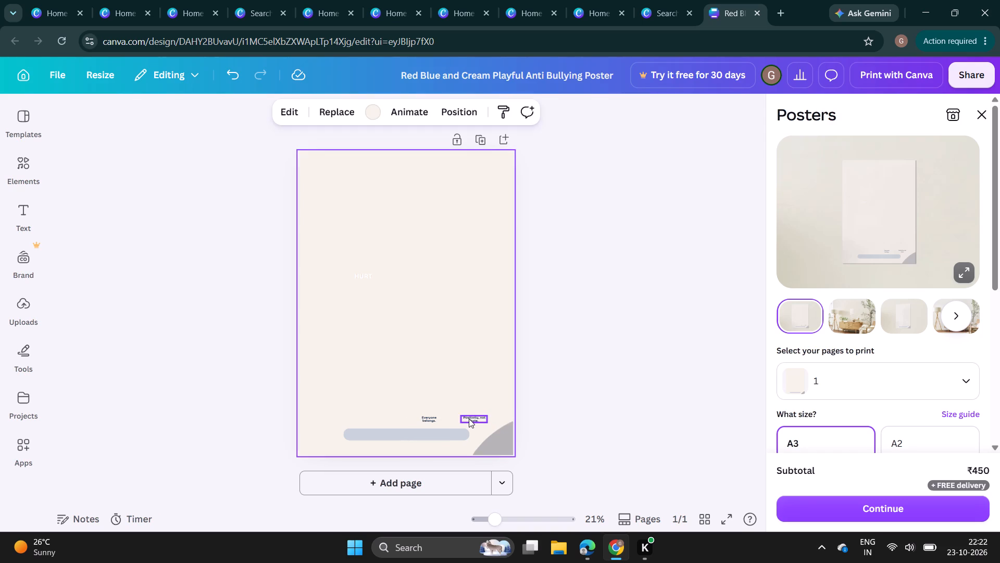
{"action": "left_click", "coordinate": [469, 419]}
{"action": "left_click", "coordinate": [487, 384]}
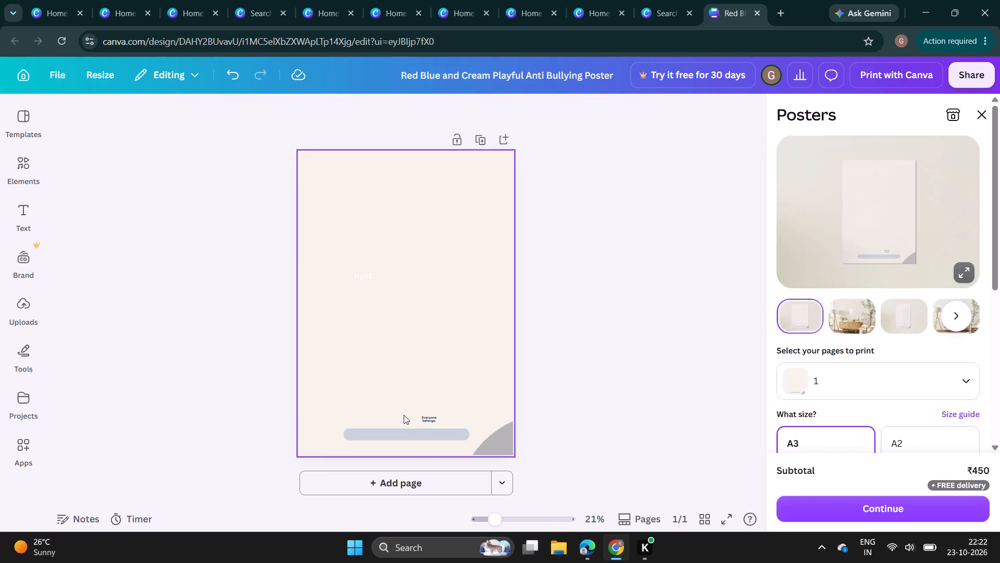
{"action": "left_click", "coordinate": [421, 418]}
{"action": "left_click", "coordinate": [447, 387]}
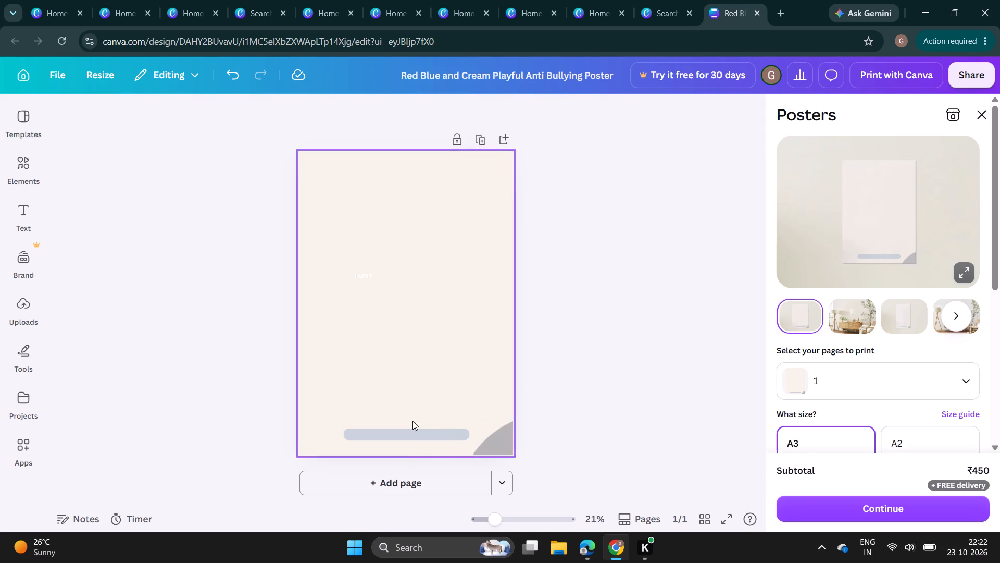
Delete the blue-grey rounded bar and the grey shape in the poster's lower corner.
{"action": "left_click", "coordinate": [414, 431]}
{"action": "left_click", "coordinate": [428, 400]}
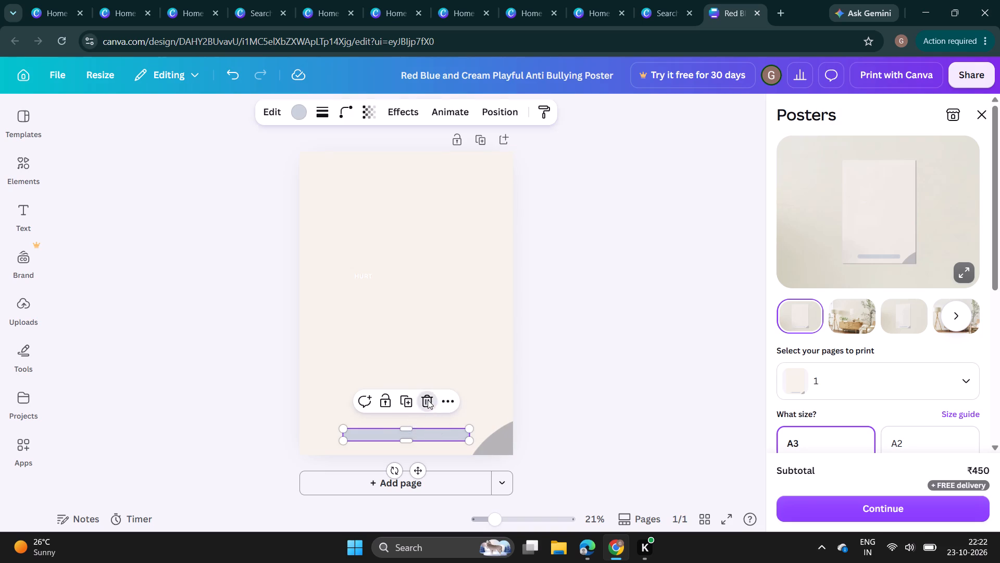
{"action": "left_click", "coordinate": [489, 442]}
{"action": "left_click", "coordinate": [529, 360]}
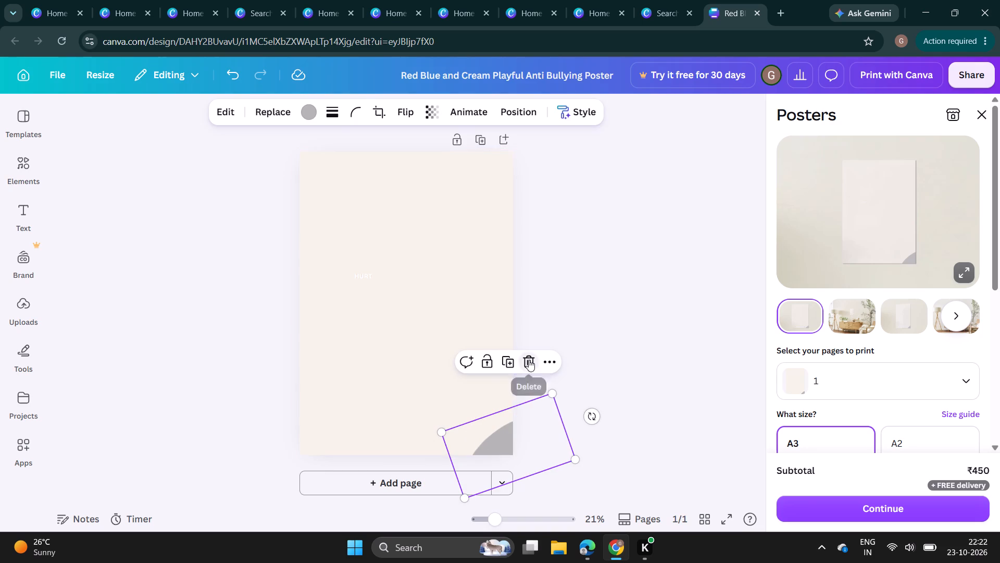
{"action": "left_click", "coordinate": [456, 335]}
{"action": "left_click", "coordinate": [461, 320]}
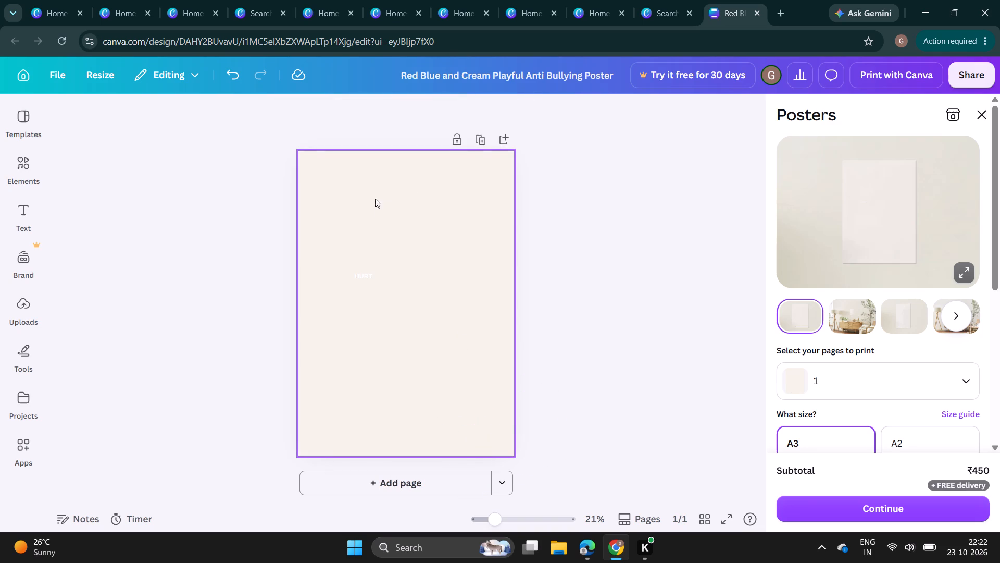
Look through the poster's print mockups and the print size and quantity options.
{"action": "right_click", "coordinate": [356, 211]}
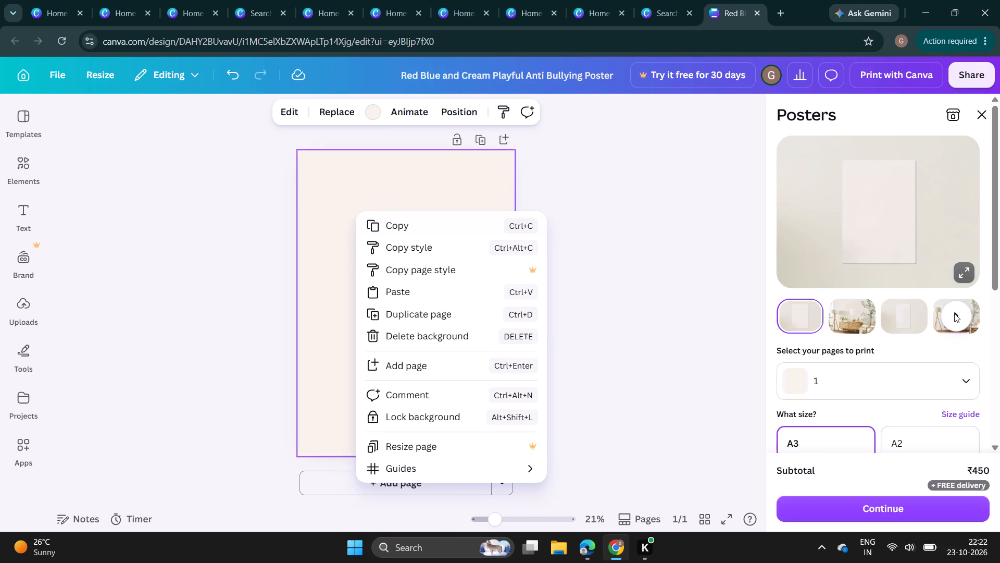
{"action": "left_click", "coordinate": [954, 313]}
{"action": "left_click", "coordinate": [954, 313]}
{"action": "left_click", "coordinate": [954, 313]}
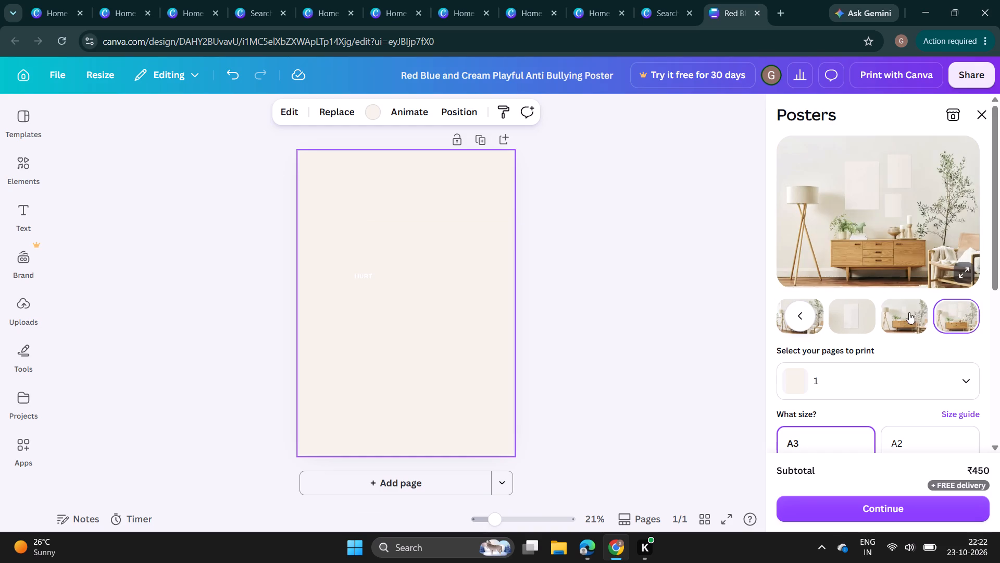
{"action": "left_click", "coordinate": [844, 312]}
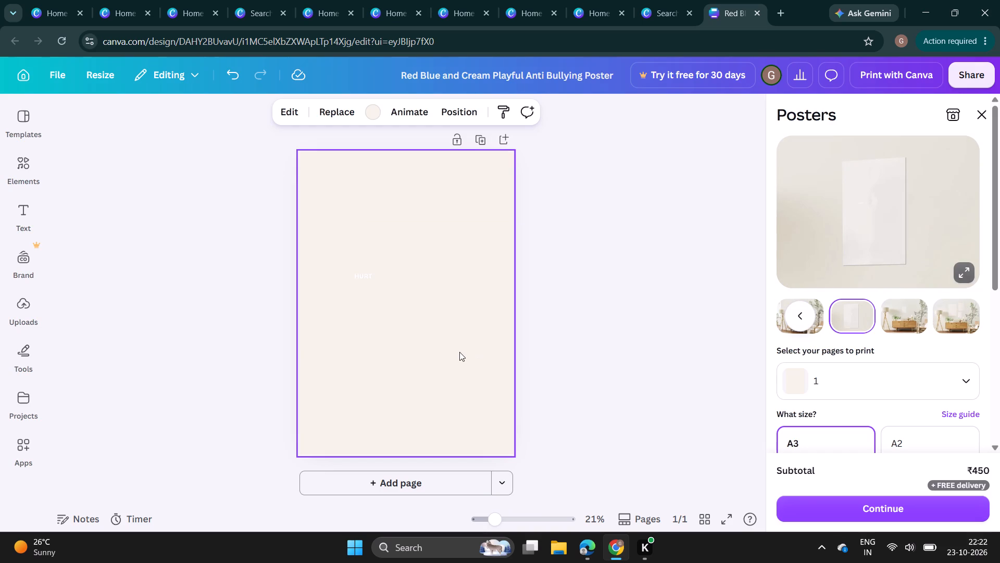
{"action": "scroll", "coordinate": [999, 363], "scroll_direction": "down", "scroll_amount": 4}
{"action": "scroll", "coordinate": [916, 381], "scroll_direction": "down", "scroll_amount": 4}
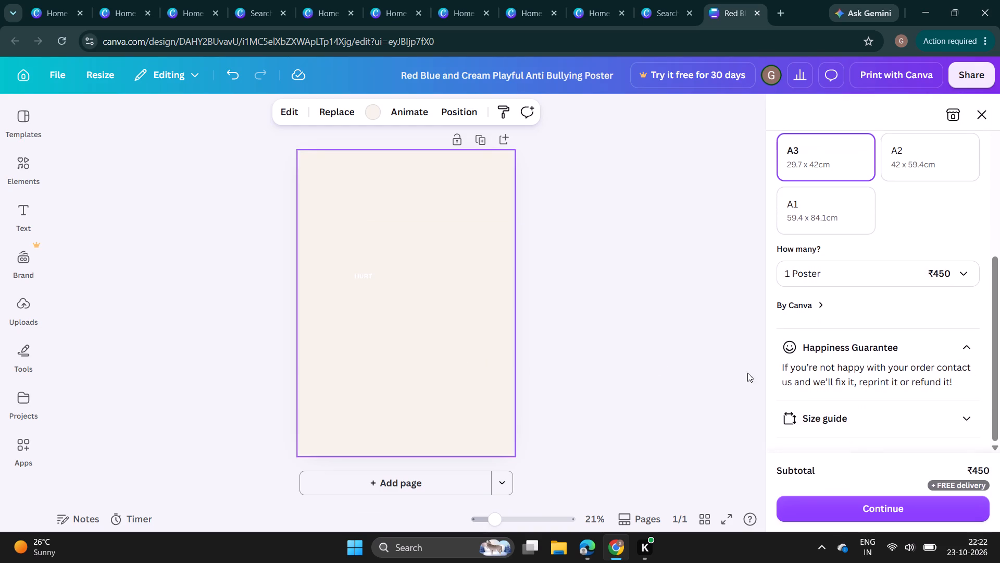
Open the page editing options for the poster's blank background.
{"action": "left_click", "coordinate": [332, 362]}
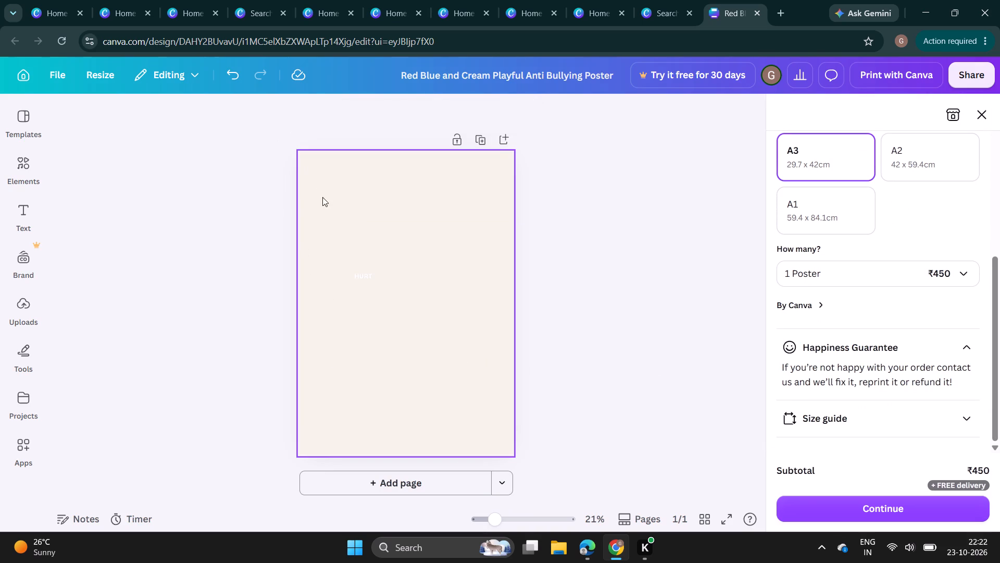
{"action": "left_click", "coordinate": [319, 169]}
{"action": "left_click", "coordinate": [298, 112]}
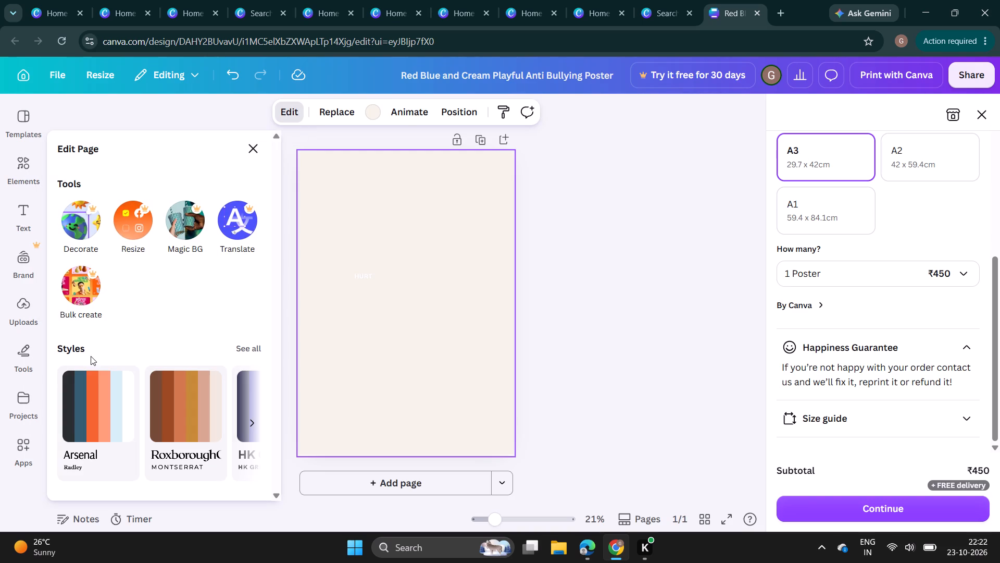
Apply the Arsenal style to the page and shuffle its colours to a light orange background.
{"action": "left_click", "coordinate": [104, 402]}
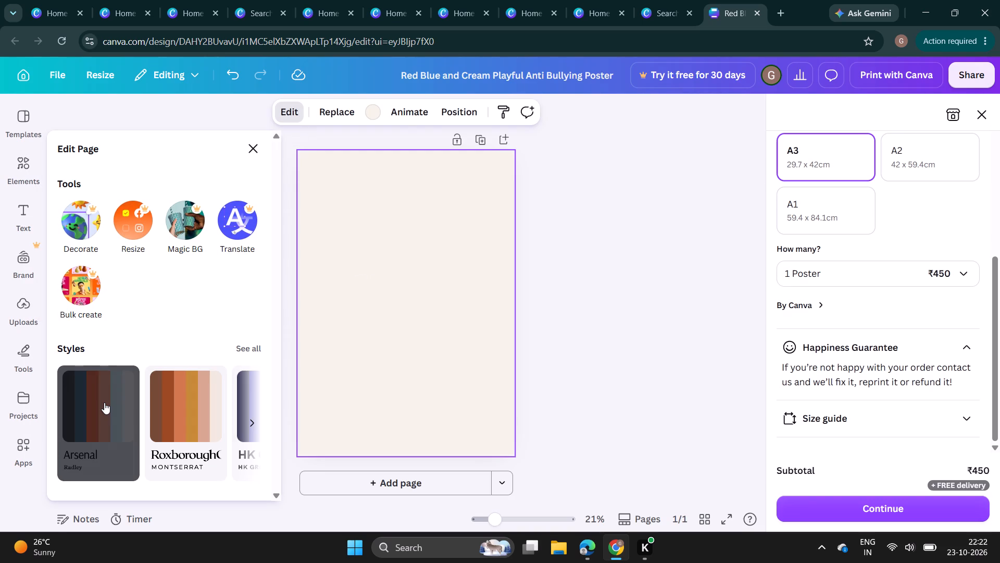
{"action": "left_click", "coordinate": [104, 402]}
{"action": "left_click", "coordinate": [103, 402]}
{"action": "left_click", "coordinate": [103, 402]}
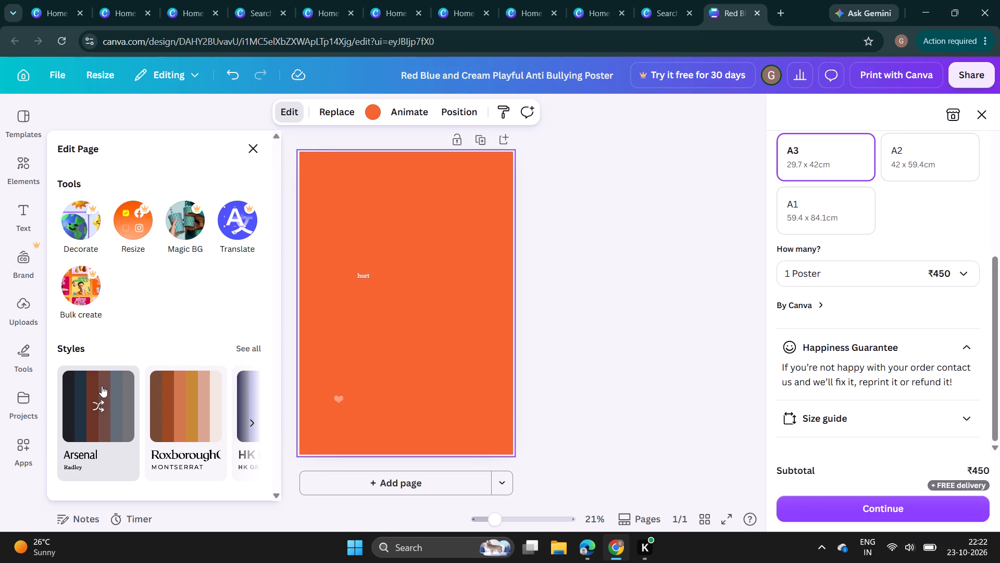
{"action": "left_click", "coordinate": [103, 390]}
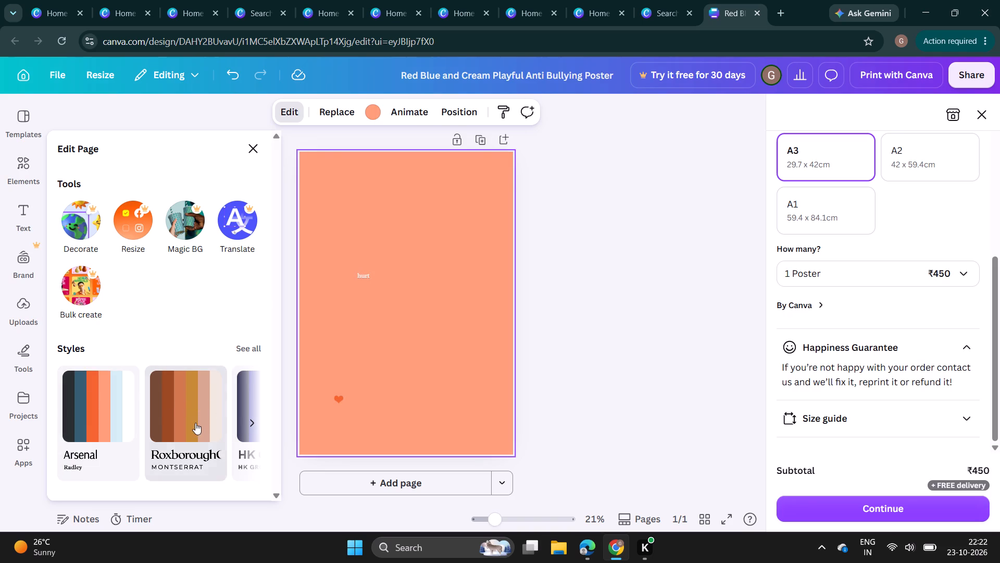
Apply the Roxborough and Montserrat style to the page and shuffle its colours to a dark brown background.
{"action": "left_click", "coordinate": [183, 419]}
{"action": "left_click", "coordinate": [183, 419]}
{"action": "left_click", "coordinate": [183, 419]}
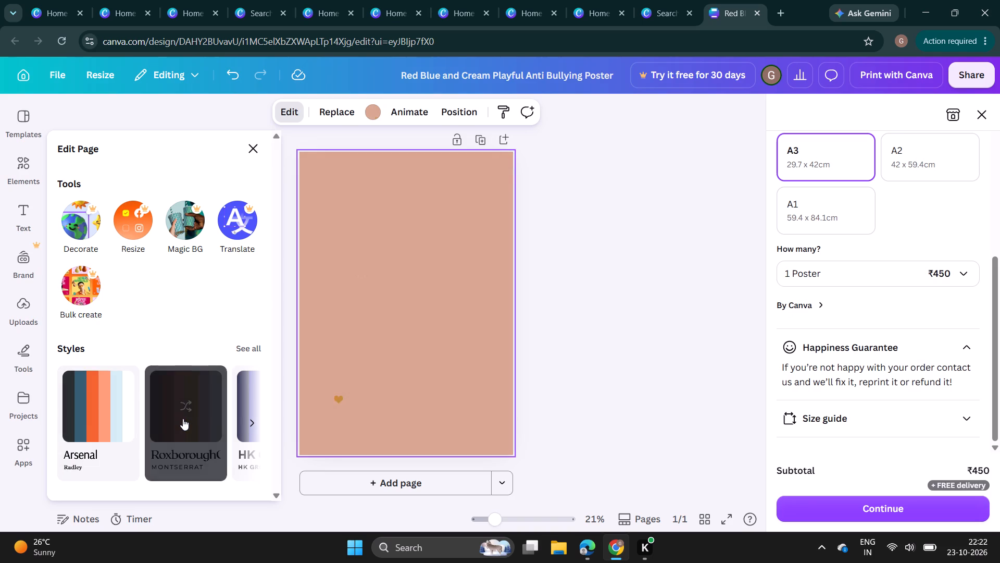
{"action": "left_click", "coordinate": [183, 419]}
{"action": "left_click", "coordinate": [183, 419]}
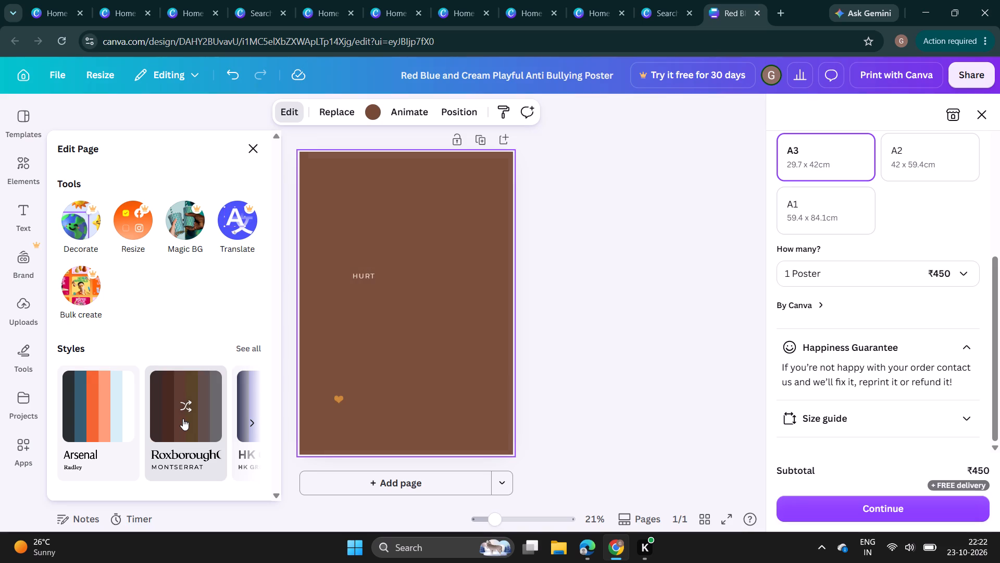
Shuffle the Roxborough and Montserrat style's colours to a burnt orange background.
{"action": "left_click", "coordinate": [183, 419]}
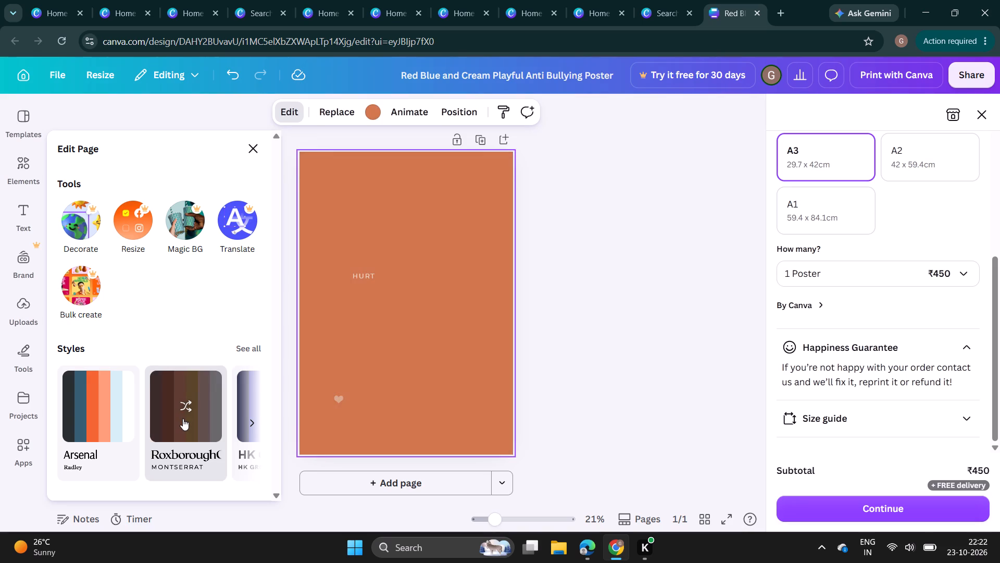
Find the Caveat and Muli Black style among the page styles and apply it to the poster.
{"action": "left_click", "coordinate": [256, 424]}
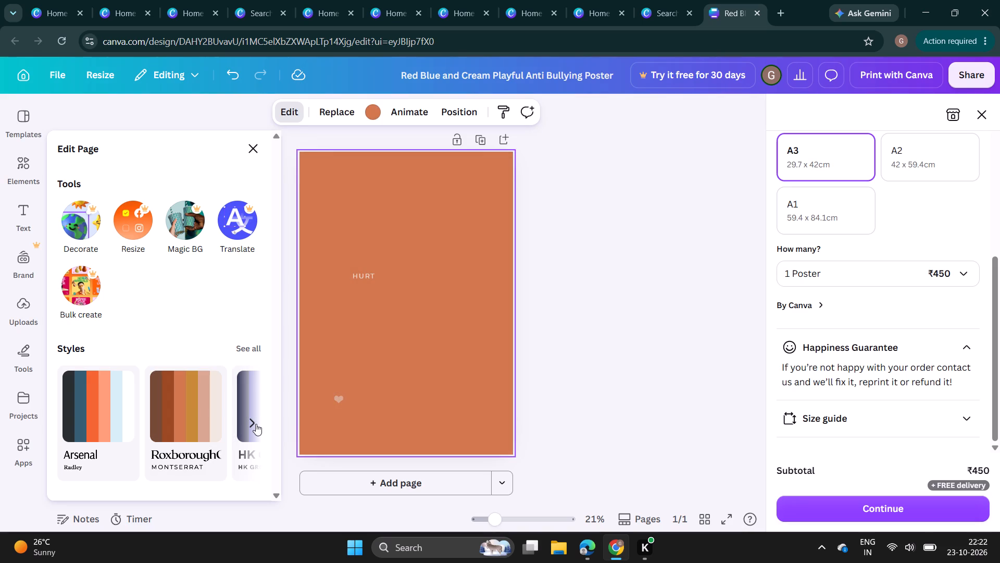
{"action": "left_click", "coordinate": [256, 424]}
{"action": "left_click", "coordinate": [256, 424]}
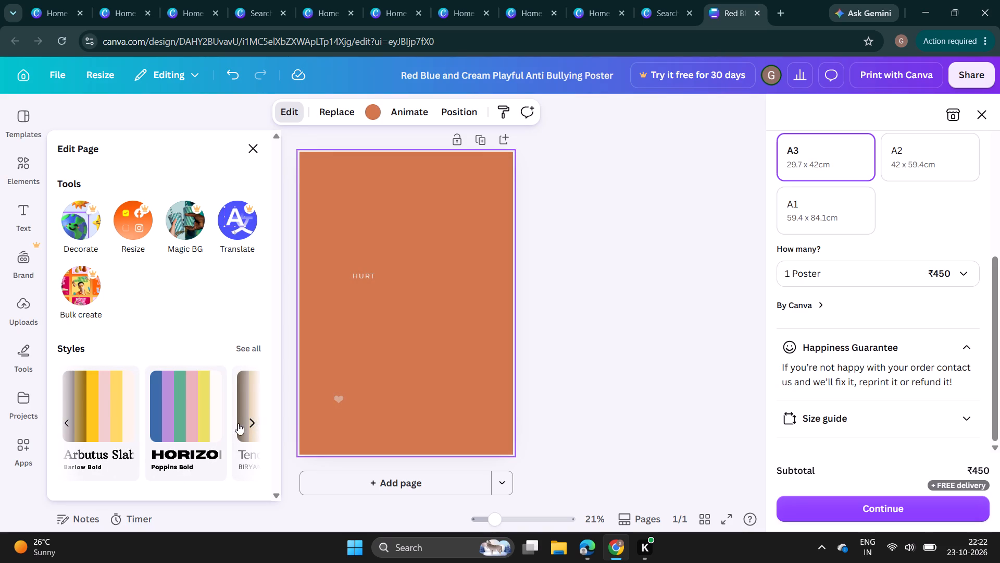
{"action": "left_click", "coordinate": [251, 417]}
{"action": "left_click", "coordinate": [251, 417]}
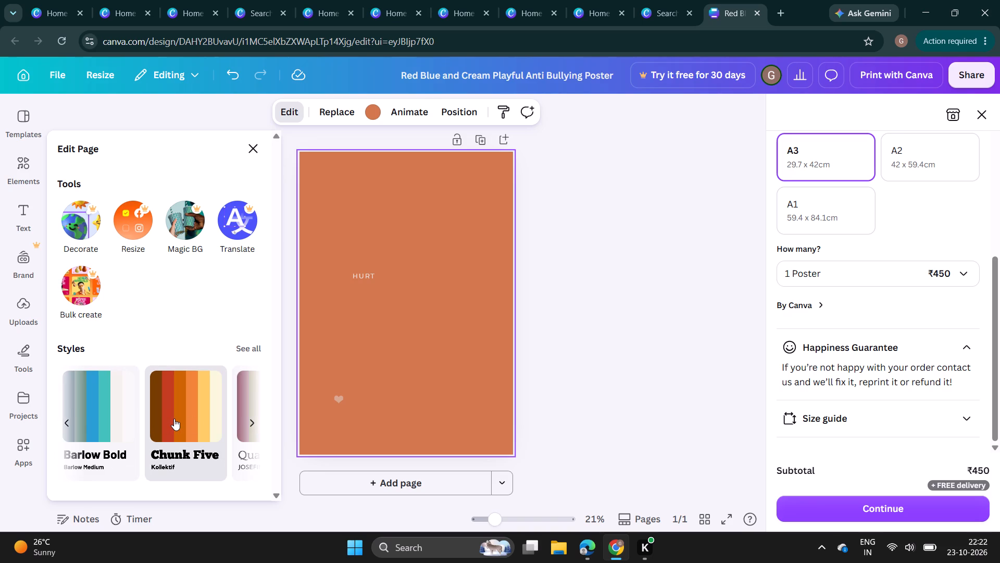
{"action": "left_click", "coordinate": [259, 419]}
{"action": "left_click", "coordinate": [257, 419]}
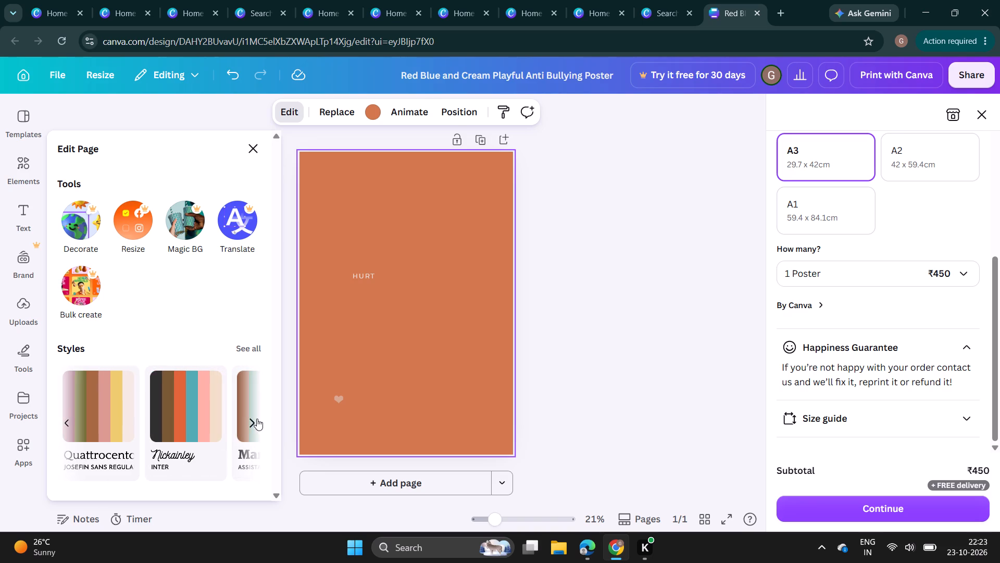
{"action": "left_click", "coordinate": [256, 419]}
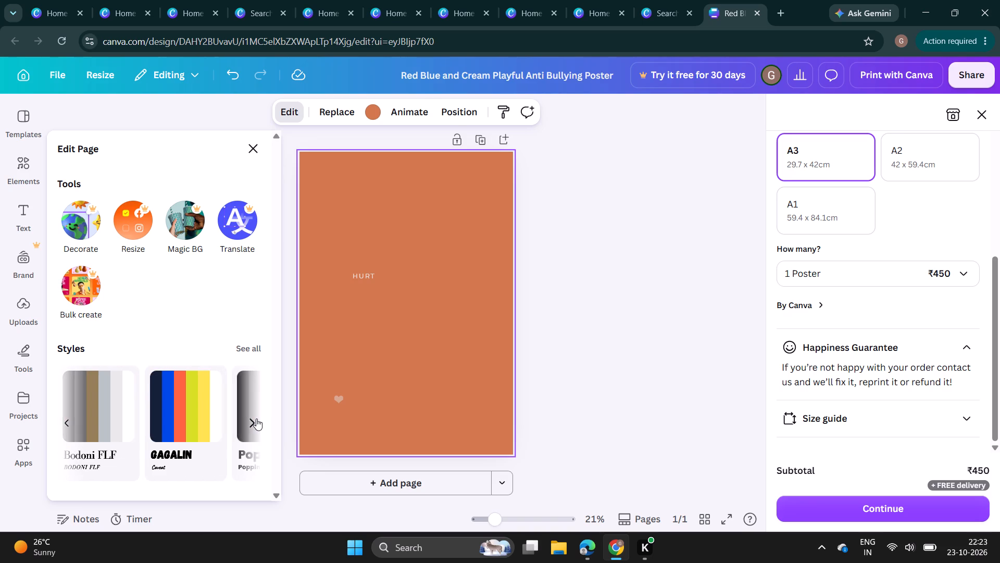
{"action": "left_click", "coordinate": [256, 419]}
{"action": "left_click", "coordinate": [256, 419]}
{"action": "left_click", "coordinate": [256, 419]}
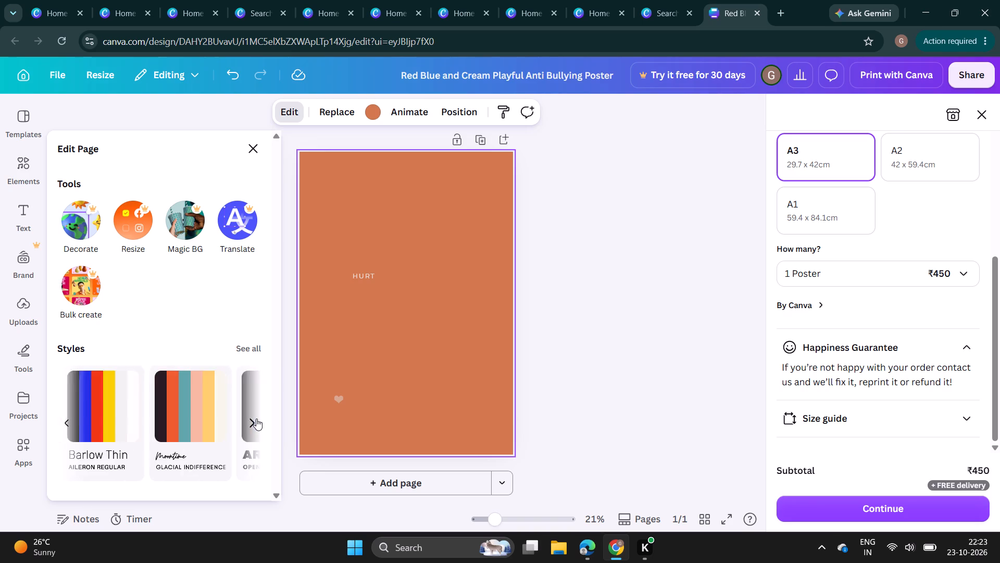
{"action": "left_click", "coordinate": [256, 419]}
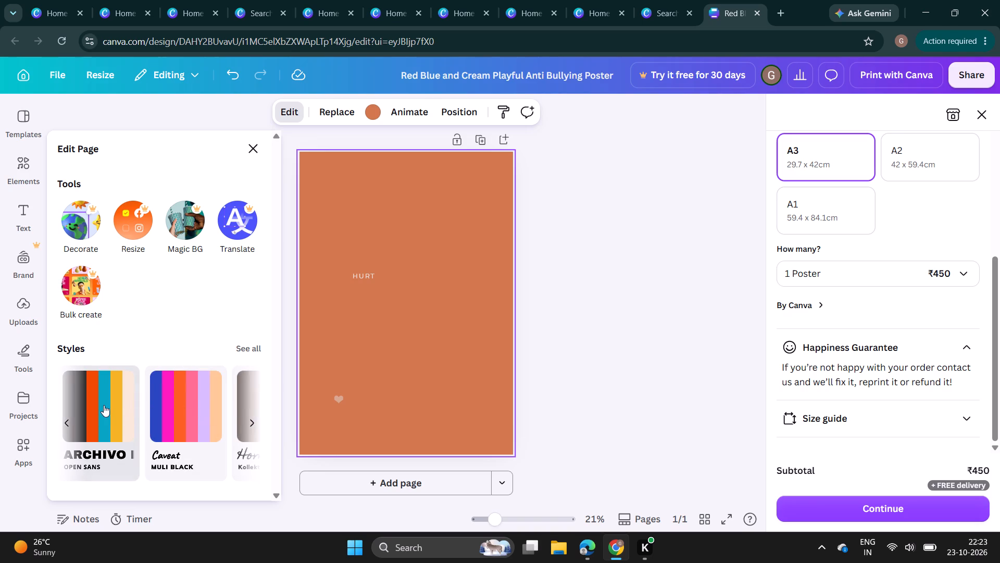
{"action": "left_click", "coordinate": [195, 423]}
{"action": "triple_click", "coordinate": [195, 423]}
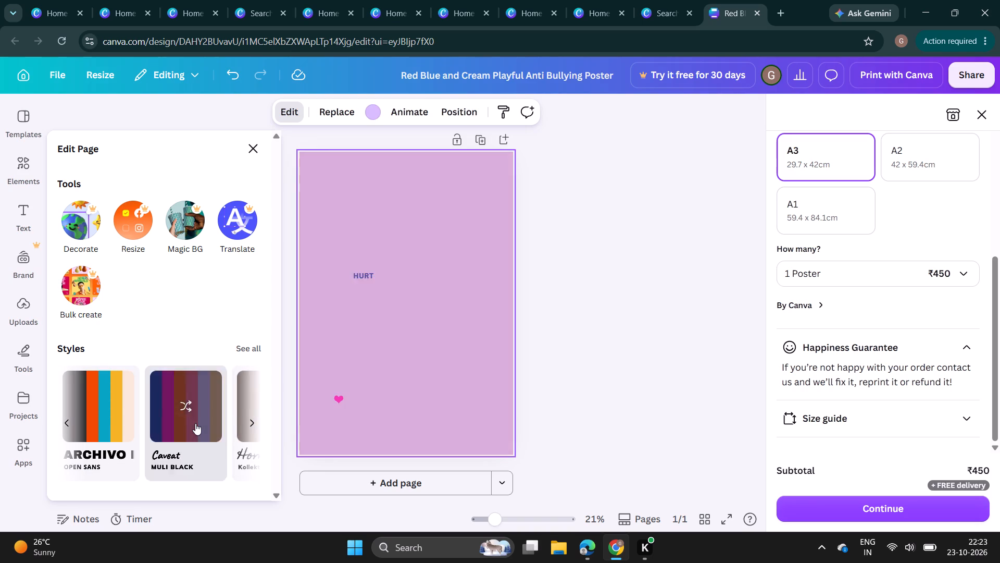
Shuffle the Caveat and Muli Black style's colours to a peach background with blue text and a pink heart.
{"action": "left_click", "coordinate": [195, 423]}
{"action": "left_click", "coordinate": [195, 423]}
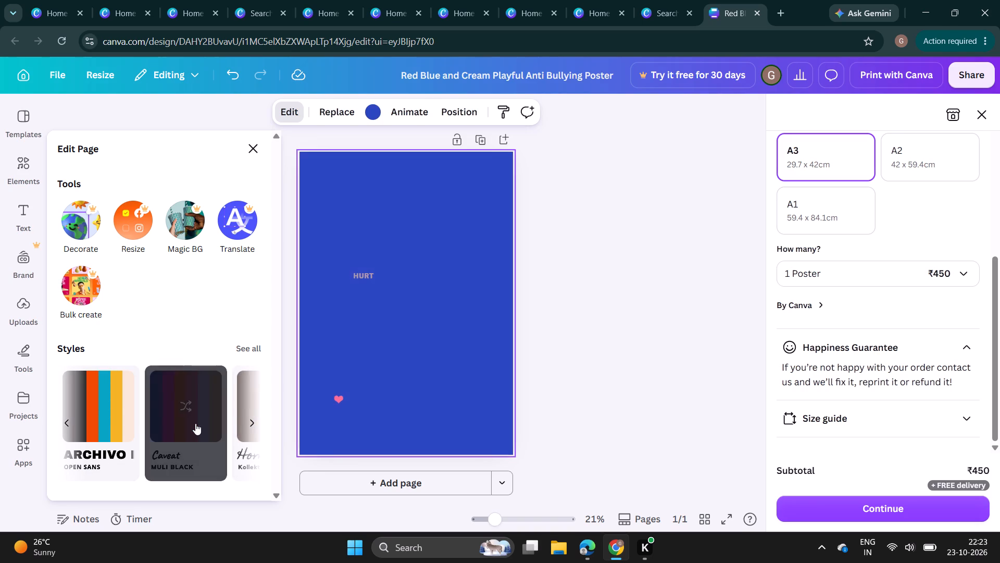
{"action": "left_click", "coordinate": [196, 423]}
{"action": "left_click", "coordinate": [196, 423]}
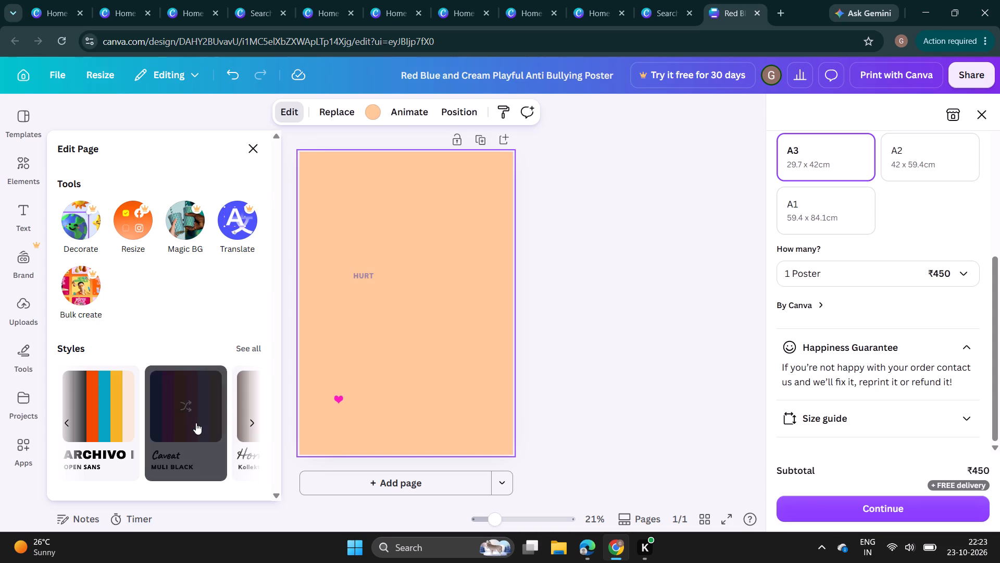
{"action": "left_click", "coordinate": [196, 423]}
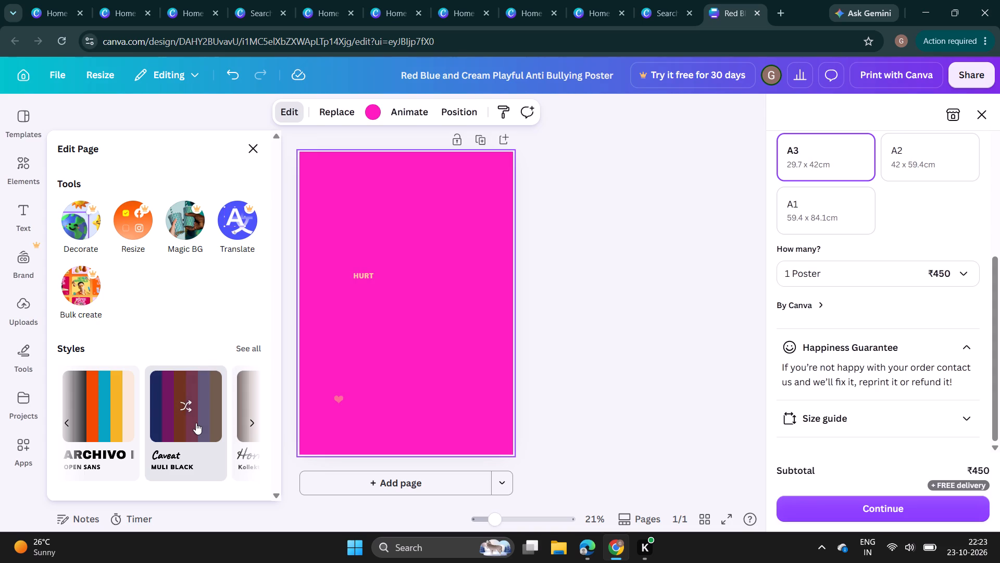
{"action": "left_click", "coordinate": [196, 423]}
{"action": "left_click", "coordinate": [196, 423]}
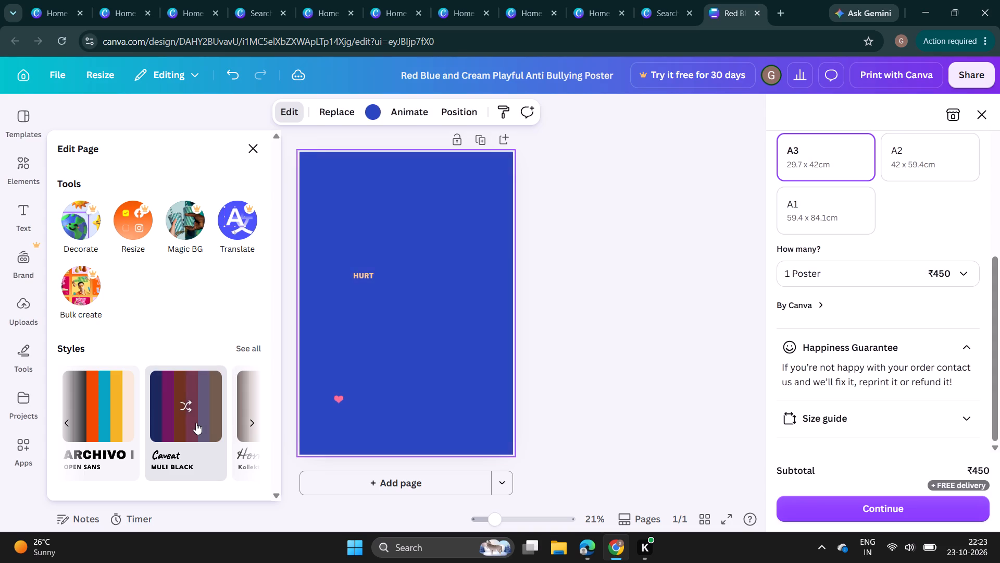
{"action": "left_click", "coordinate": [196, 423]}
{"action": "left_click", "coordinate": [196, 423]}
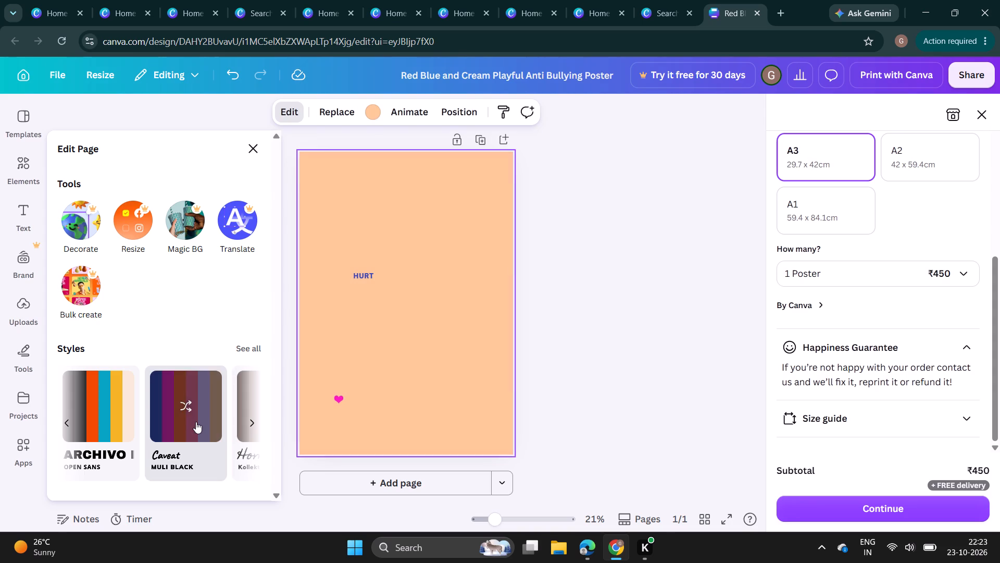
Delete the leftover heart graphic and the HURT text from the page.
{"action": "left_click", "coordinate": [341, 397]}
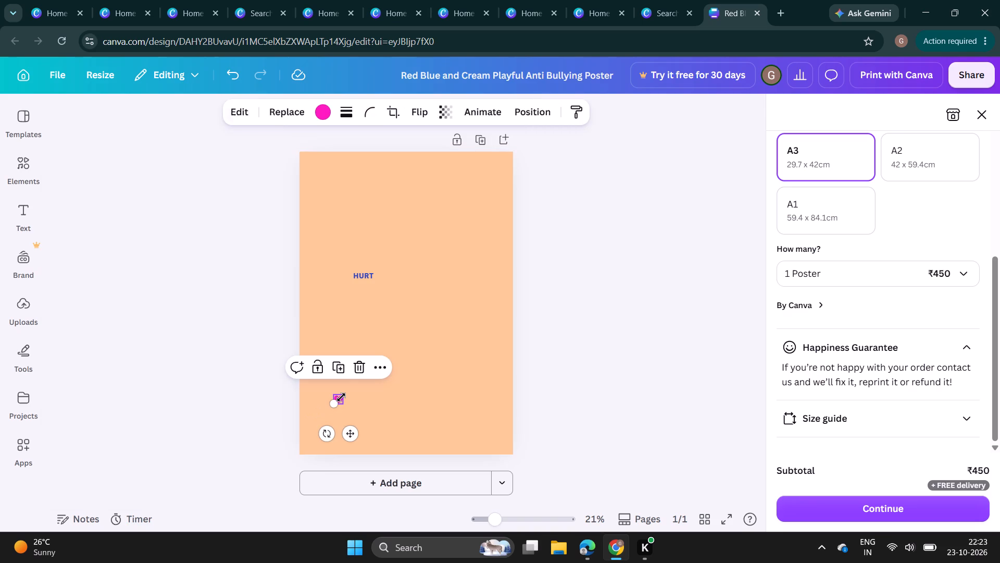
{"action": "left_click", "coordinate": [361, 362]}
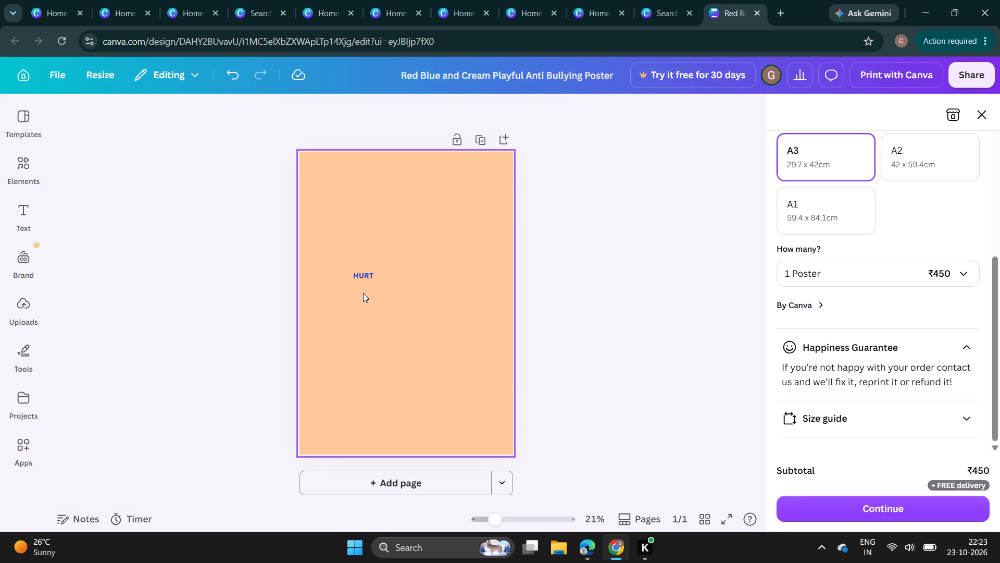
{"action": "left_click", "coordinate": [358, 273]}
{"action": "left_click", "coordinate": [383, 244]}
Add a heading reading "Coffee" and place it slightly above and left of the page centre.
{"action": "left_click", "coordinate": [24, 209]}
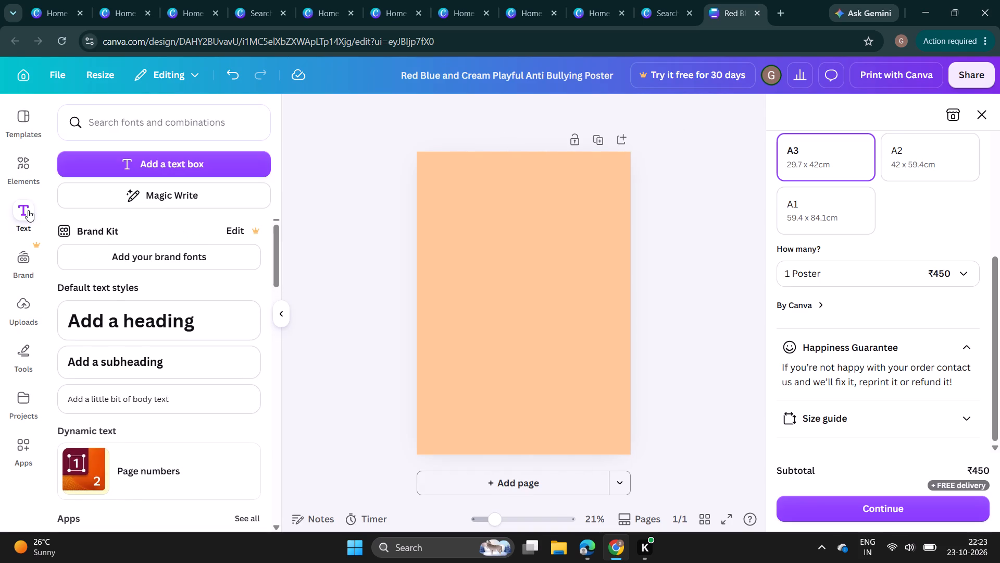
{"action": "left_click", "coordinate": [150, 325]}
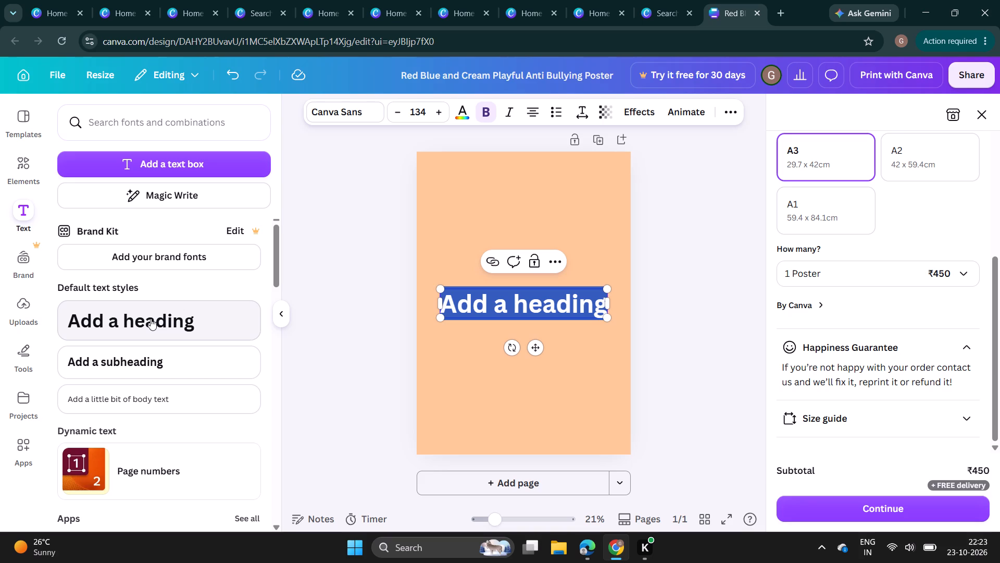
{"action": "key", "text": "BackSpace"}
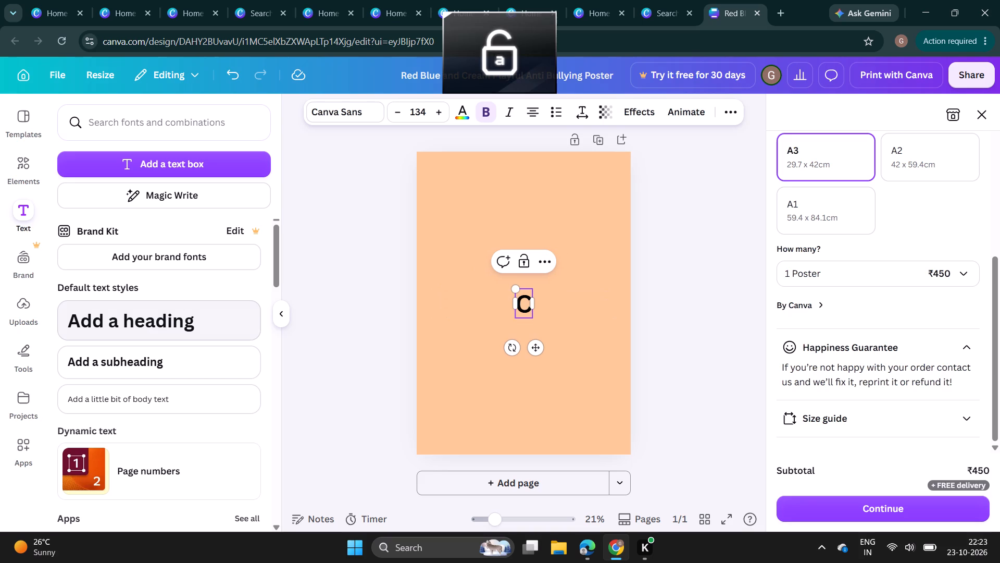
{"action": "type", "text": "offee"}
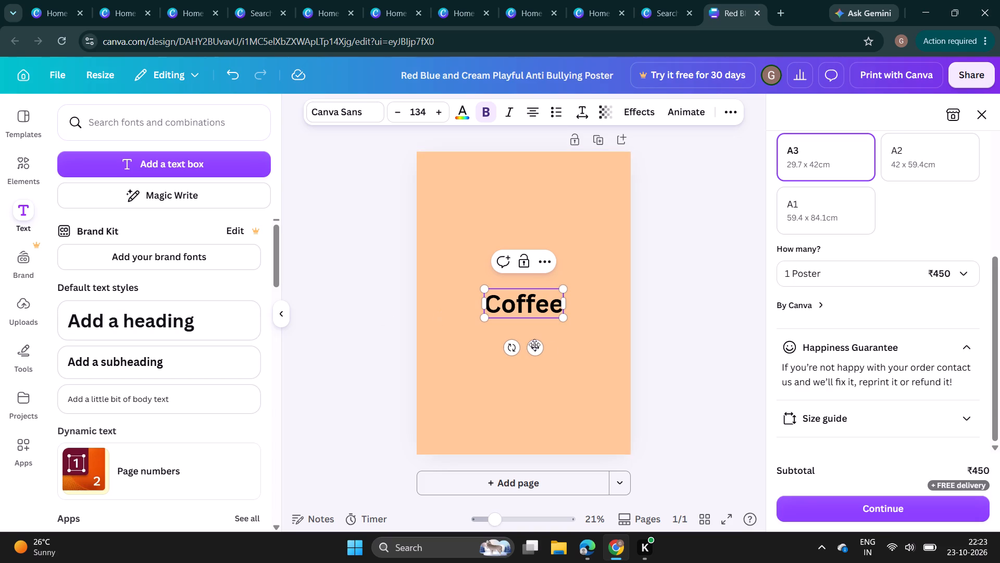
{"action": "left_click_drag", "start_coordinate": [535, 350], "coordinate": [515, 314]}
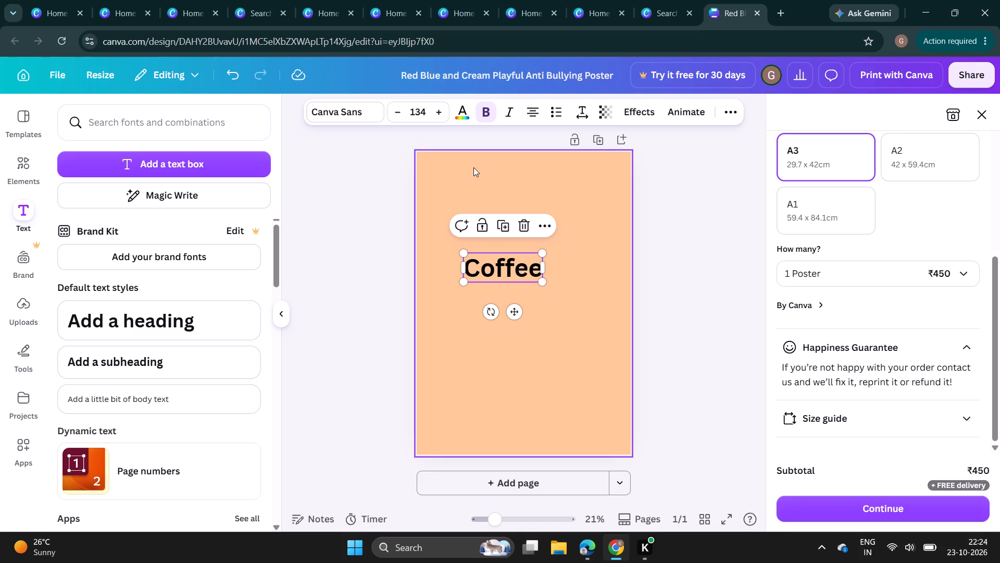
Set the Coffee heading's font size to 200.
{"action": "left_click", "coordinate": [429, 114]}
{"action": "left_click", "coordinate": [434, 111]}
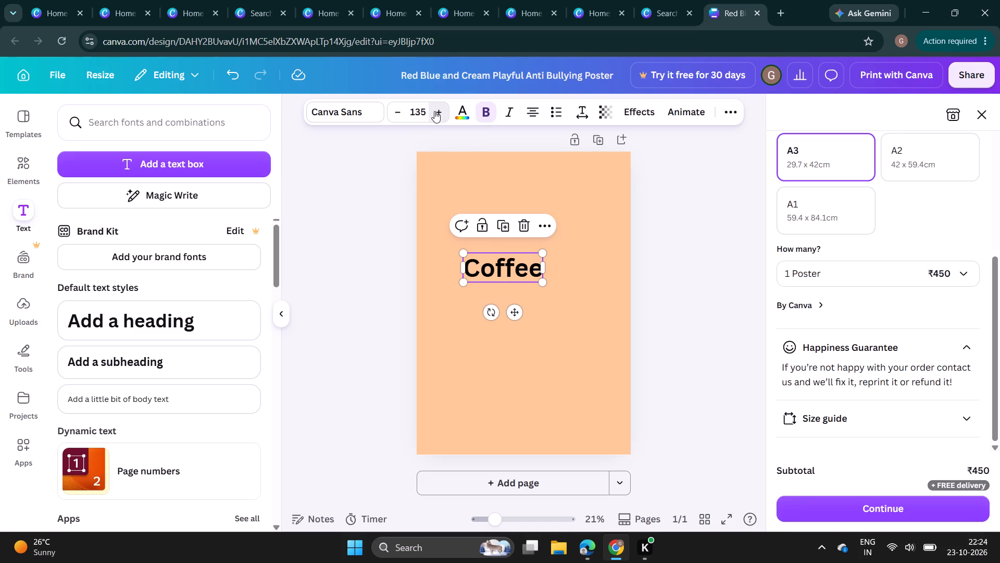
{"action": "left_click", "coordinate": [430, 111]}
{"action": "left_click", "coordinate": [423, 109]}
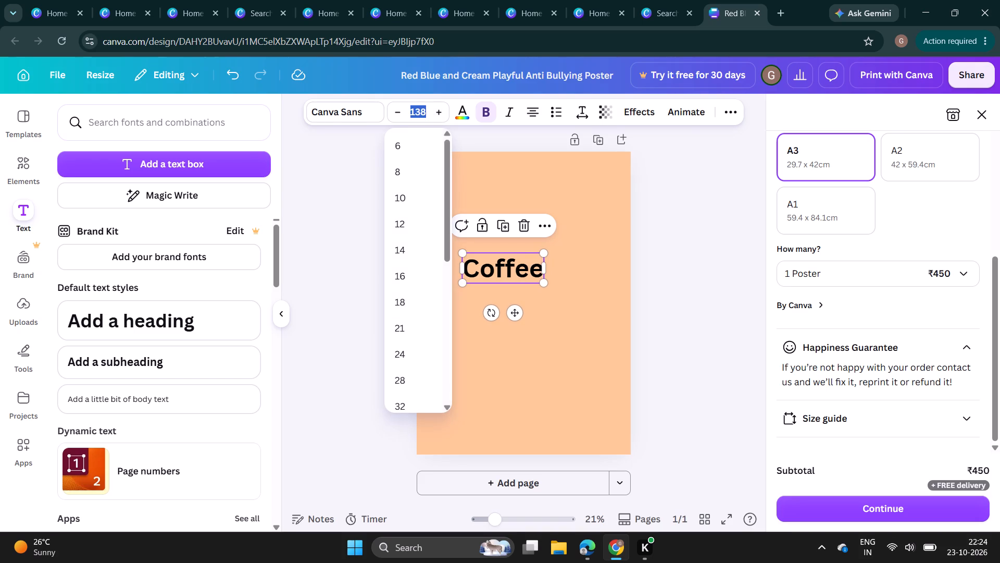
{"action": "key", "text": "BackSpace"}
{"action": "key", "text": "BackSpace"}
{"action": "key", "text": "BackSpace"}
{"action": "key", "text": "BackSpace"}
{"action": "type", "text": "200"}
{"action": "key", "text": "Return"}
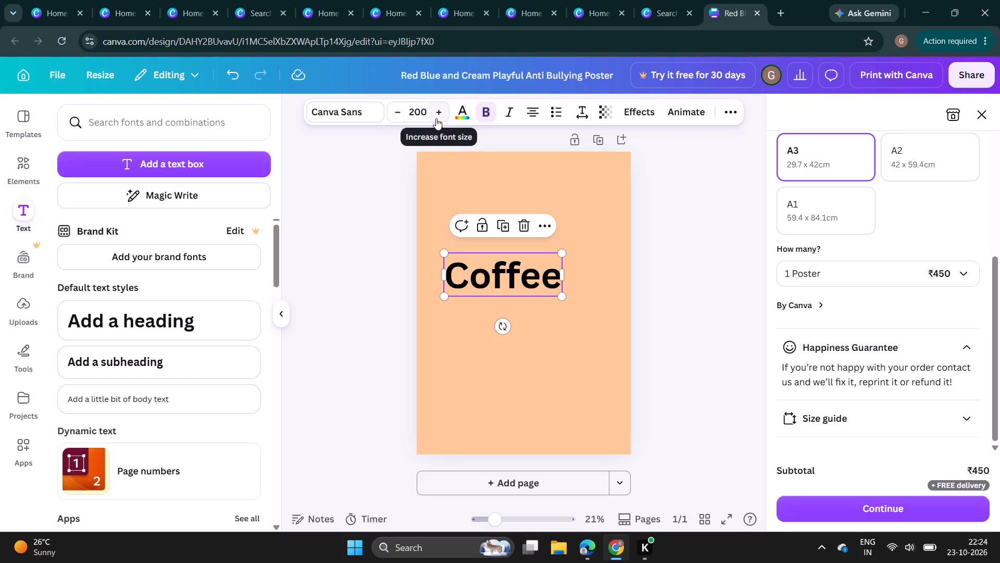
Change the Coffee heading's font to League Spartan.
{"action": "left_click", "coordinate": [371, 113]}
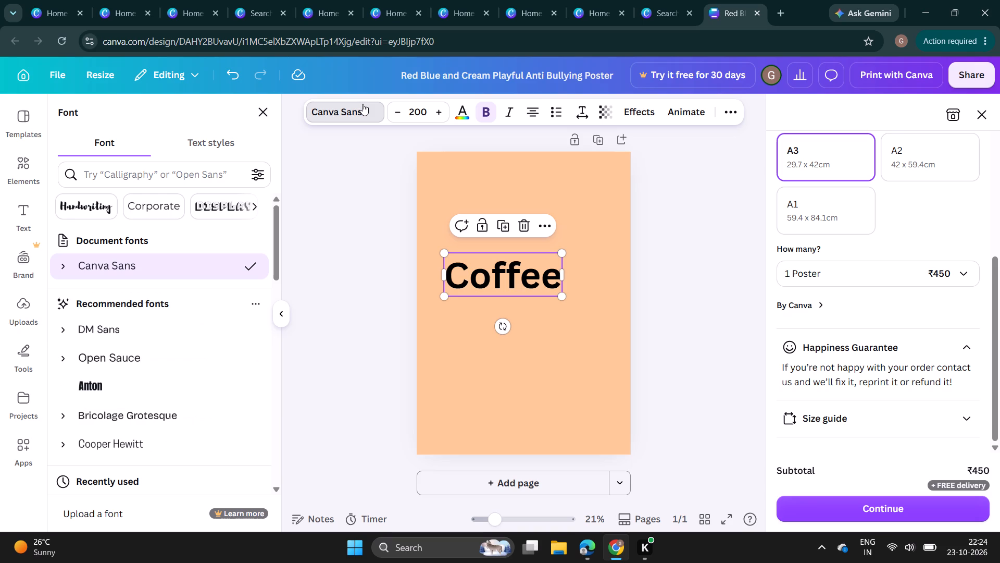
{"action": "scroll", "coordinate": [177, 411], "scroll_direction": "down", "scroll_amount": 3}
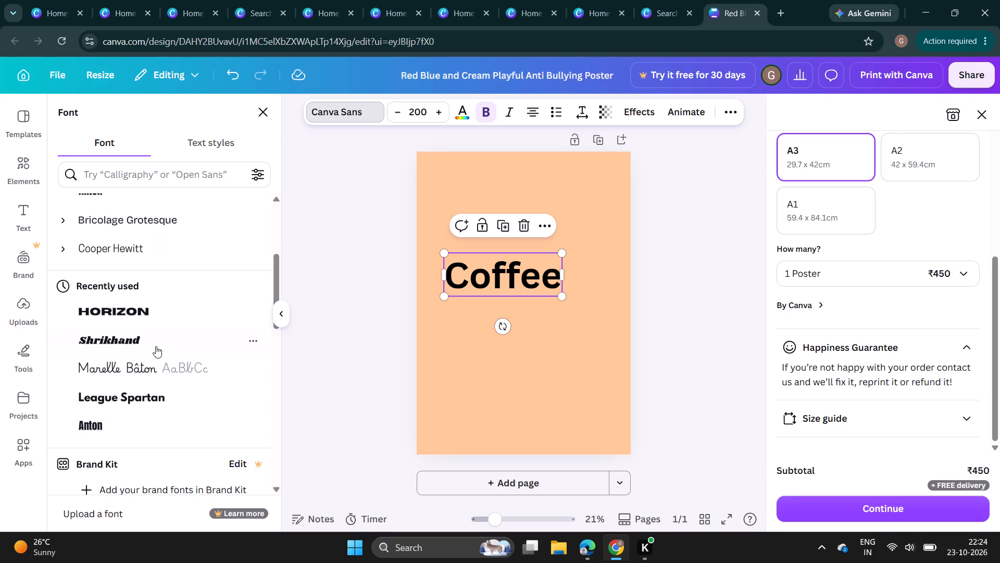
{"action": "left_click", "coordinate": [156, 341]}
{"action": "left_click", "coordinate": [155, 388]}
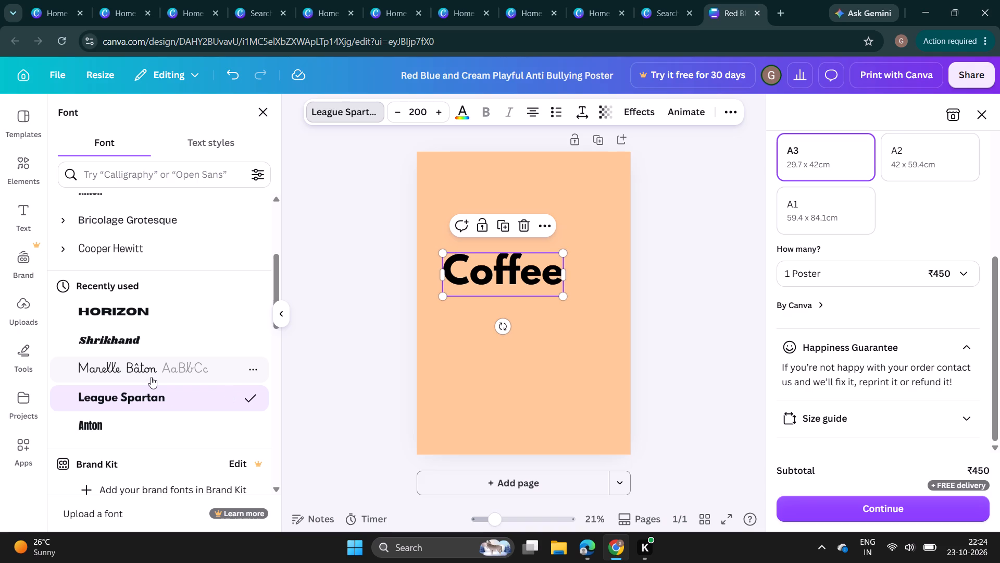
Change the Coffee heading's font to Archivo Black.
{"action": "scroll", "coordinate": [130, 361], "scroll_direction": "up", "scroll_amount": 3}
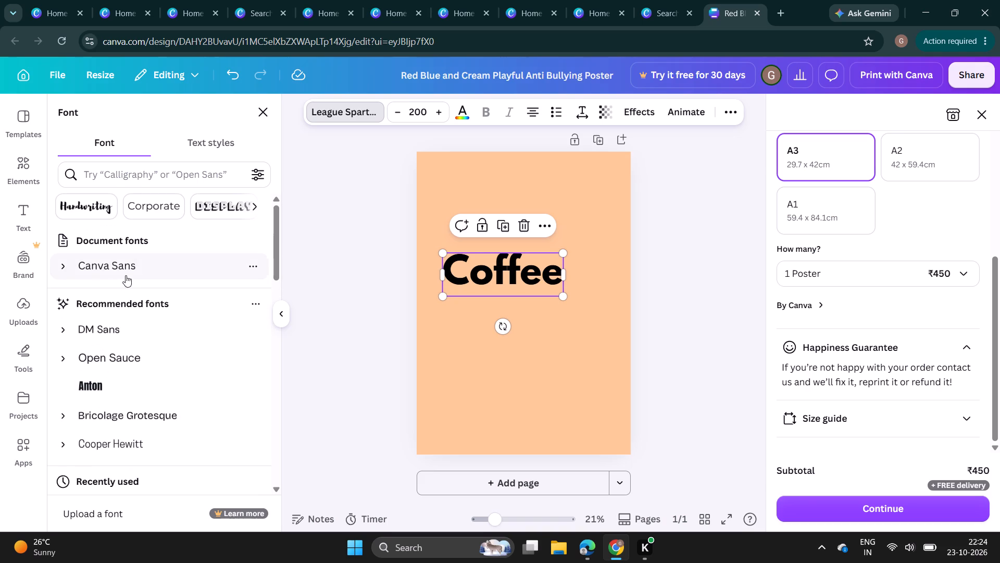
{"action": "scroll", "coordinate": [129, 275], "scroll_direction": "up", "scroll_amount": 3}
{"action": "scroll", "coordinate": [133, 276], "scroll_direction": "down", "scroll_amount": 3}
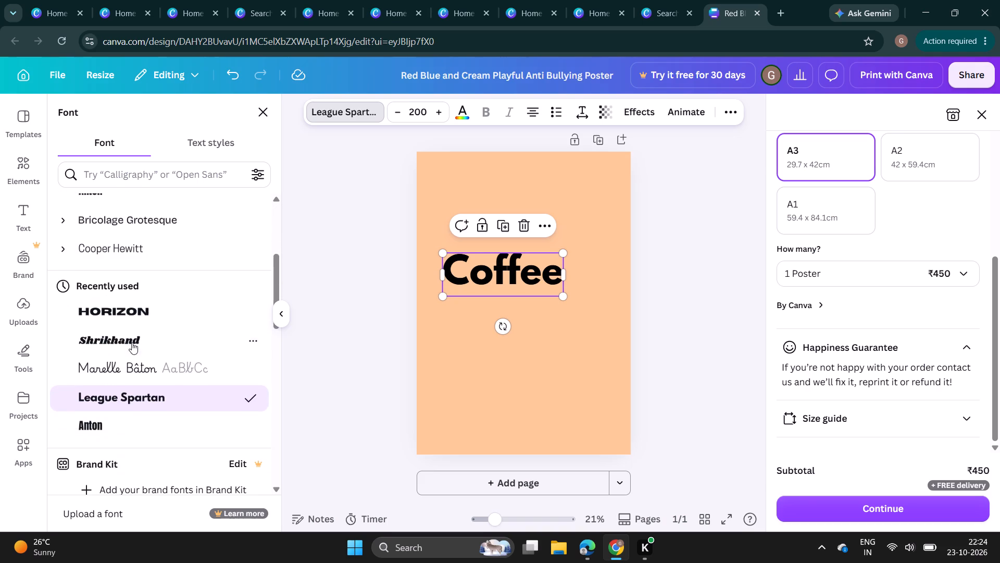
{"action": "scroll", "coordinate": [132, 345], "scroll_direction": "down", "scroll_amount": 5}
{"action": "scroll", "coordinate": [132, 399], "scroll_direction": "down", "scroll_amount": 1}
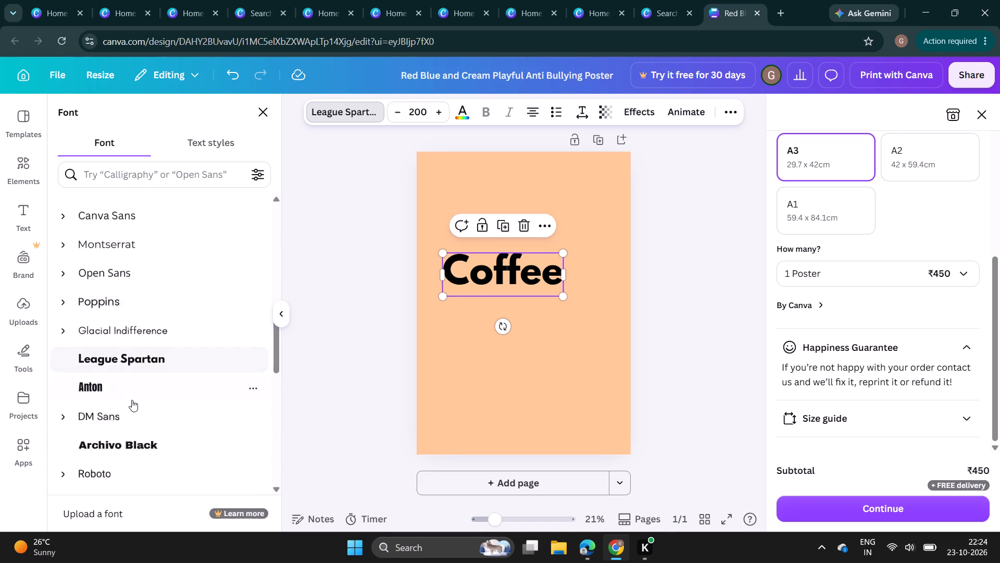
{"action": "scroll", "coordinate": [132, 400], "scroll_direction": "down", "scroll_amount": 1}
{"action": "left_click", "coordinate": [149, 358]}
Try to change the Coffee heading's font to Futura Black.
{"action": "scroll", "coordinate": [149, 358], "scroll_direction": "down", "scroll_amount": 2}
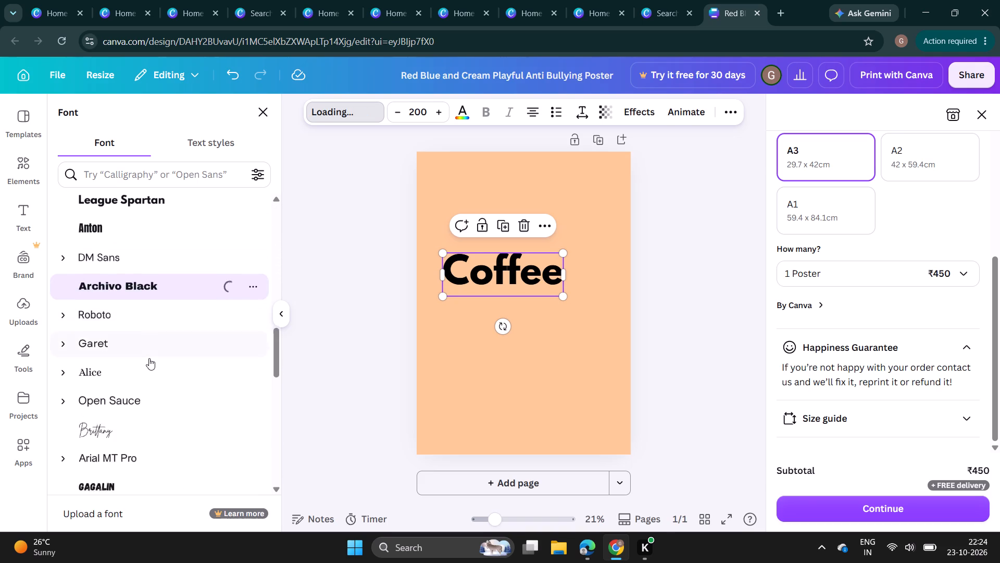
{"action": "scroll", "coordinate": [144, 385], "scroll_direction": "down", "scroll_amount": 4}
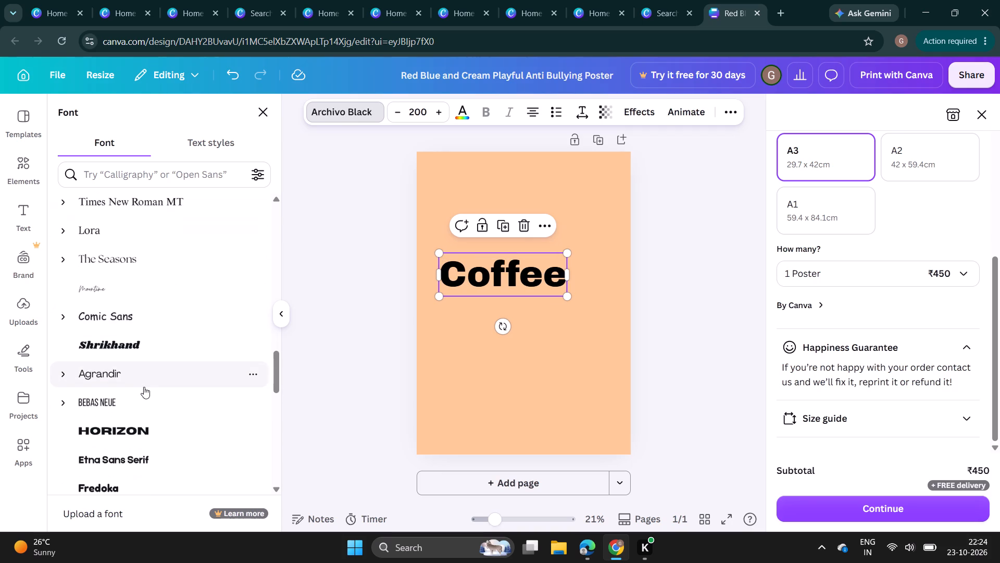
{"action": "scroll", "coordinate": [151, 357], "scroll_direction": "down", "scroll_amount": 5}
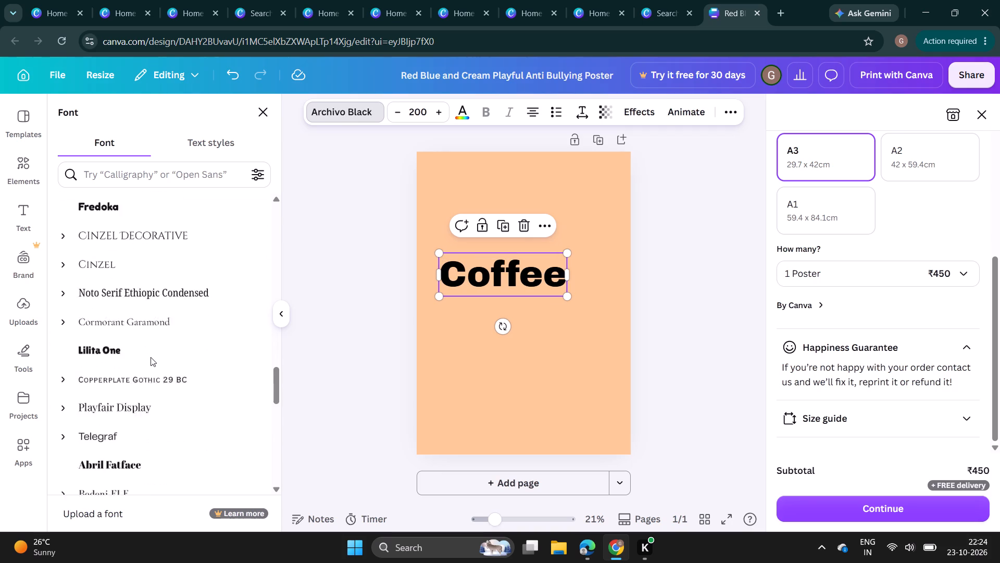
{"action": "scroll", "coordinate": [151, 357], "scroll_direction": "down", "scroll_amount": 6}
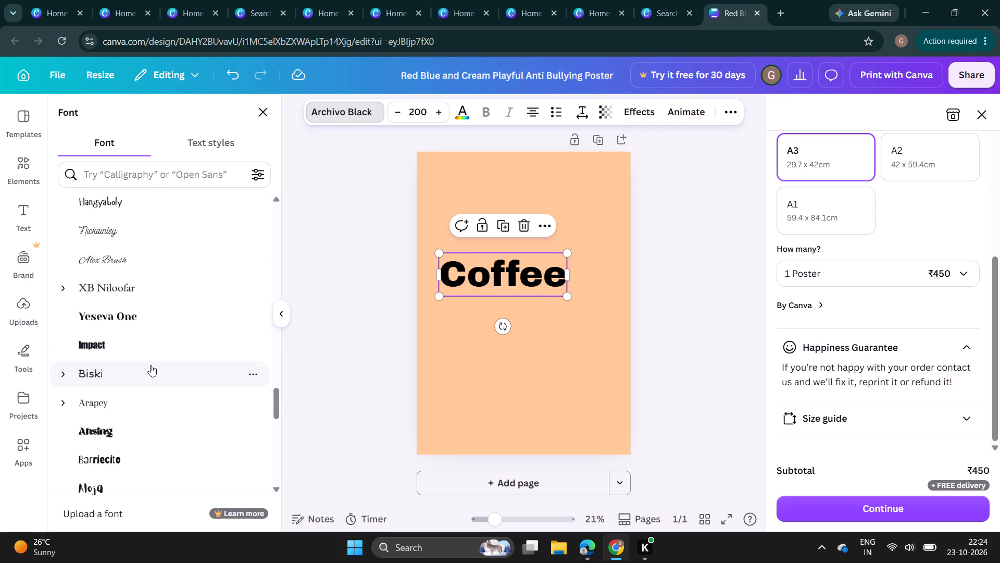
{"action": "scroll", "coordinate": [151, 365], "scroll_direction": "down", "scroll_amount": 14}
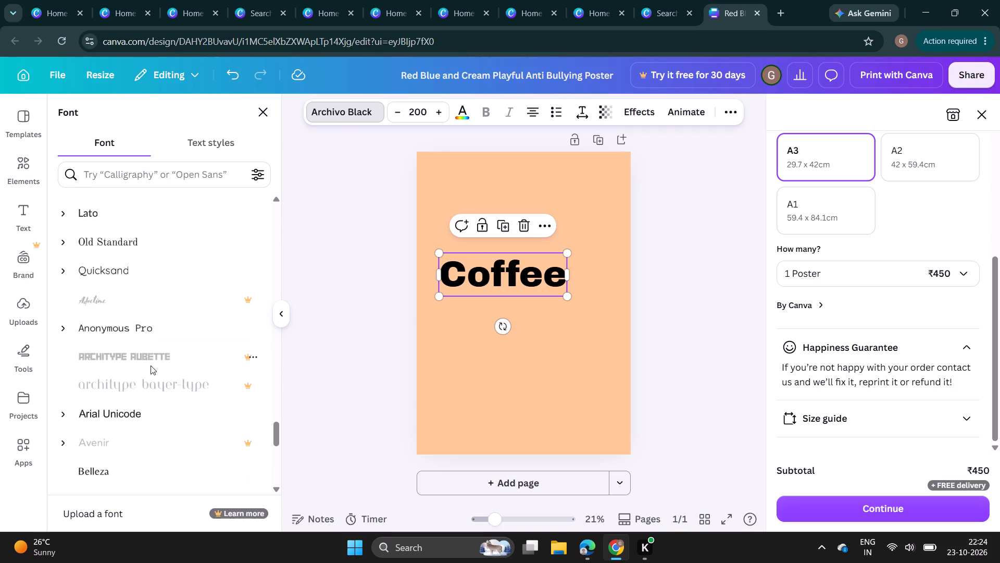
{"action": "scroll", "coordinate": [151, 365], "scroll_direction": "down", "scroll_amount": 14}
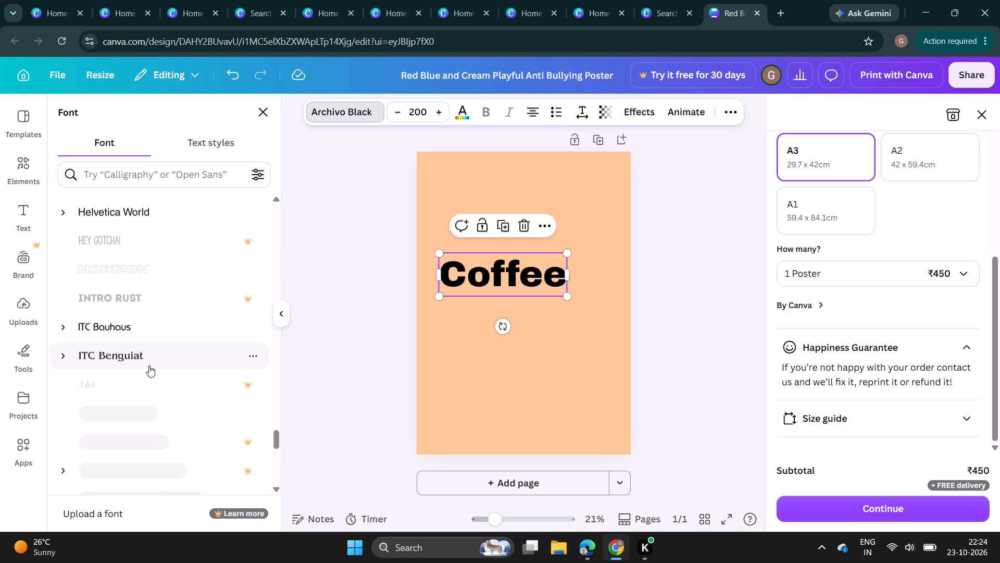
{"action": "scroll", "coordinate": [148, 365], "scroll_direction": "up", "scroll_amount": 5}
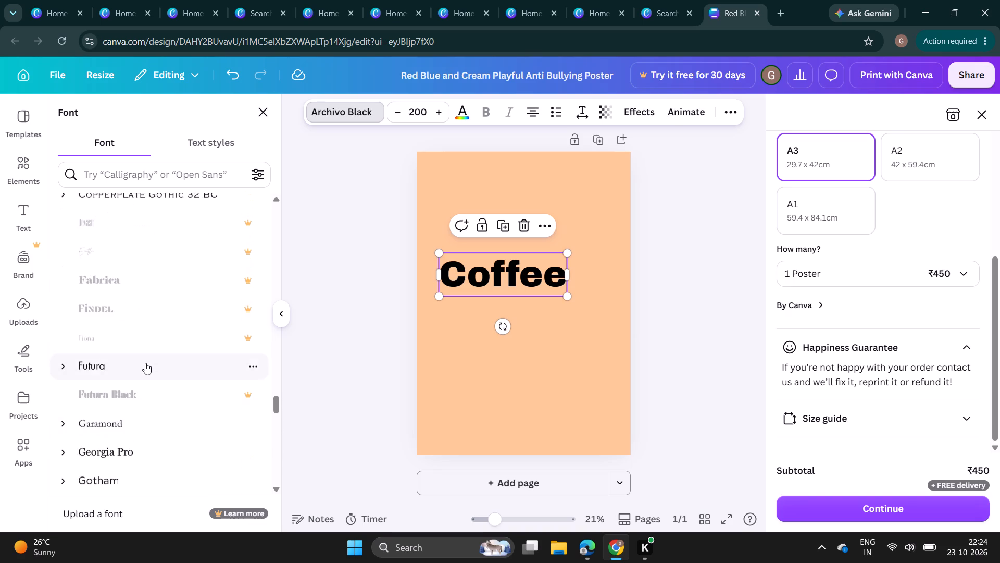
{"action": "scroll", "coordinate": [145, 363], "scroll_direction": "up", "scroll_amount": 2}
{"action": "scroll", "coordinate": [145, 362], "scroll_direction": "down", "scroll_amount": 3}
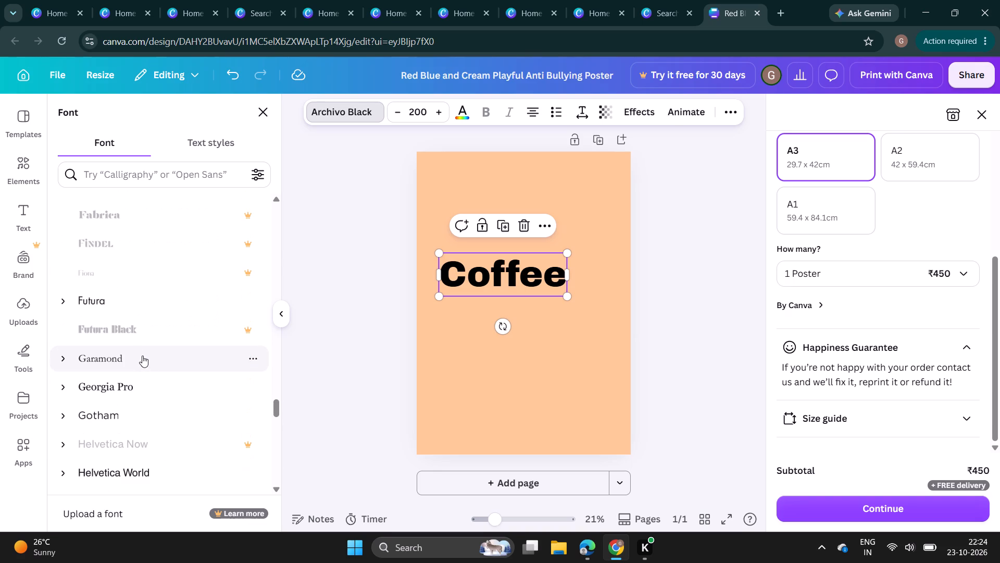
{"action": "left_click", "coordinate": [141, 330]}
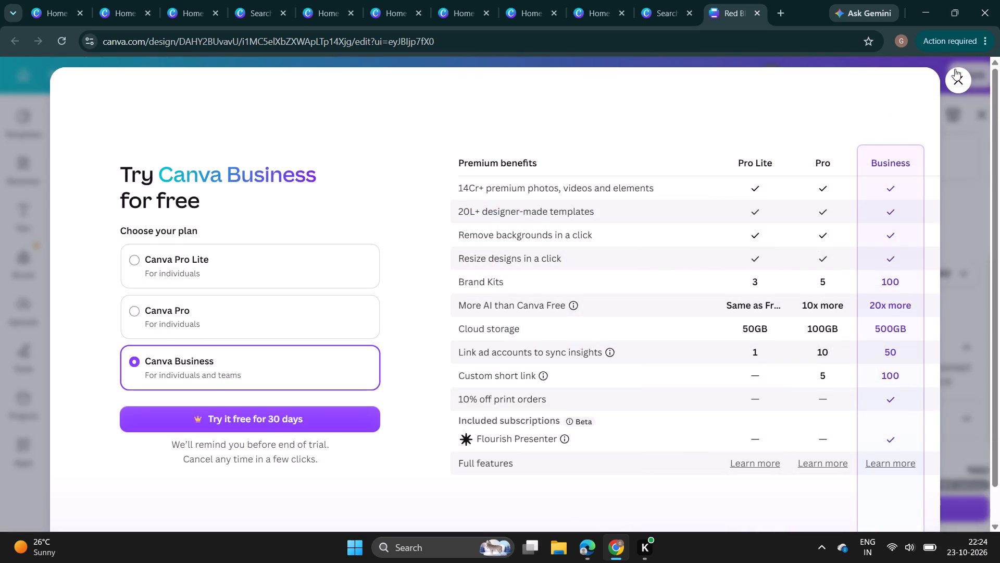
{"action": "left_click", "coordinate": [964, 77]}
Change the Coffee heading's font to Lazydog.
{"action": "scroll", "coordinate": [168, 332], "scroll_direction": "up", "scroll_amount": 4}
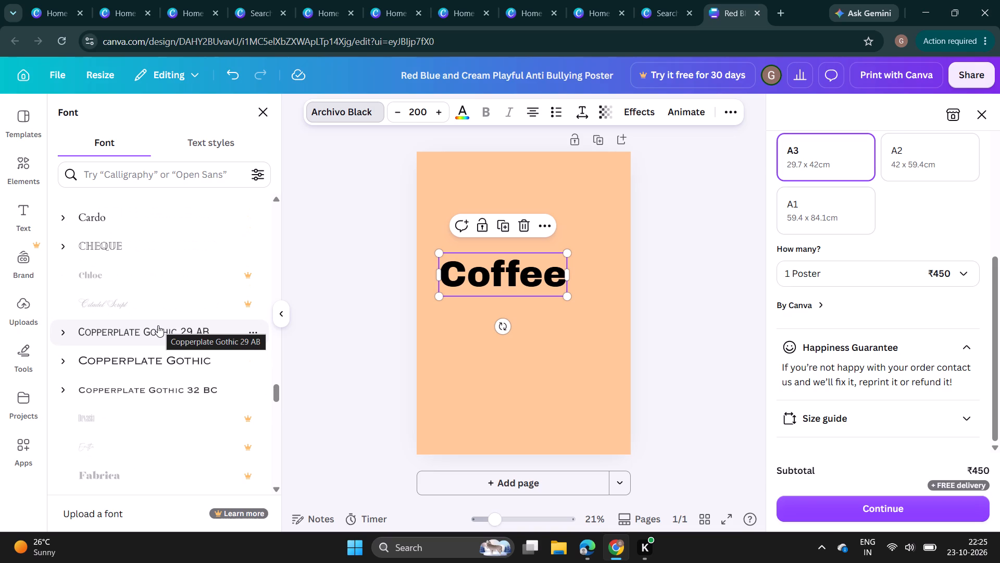
{"action": "scroll", "coordinate": [150, 326], "scroll_direction": "up", "scroll_amount": 5}
{"action": "scroll", "coordinate": [108, 321], "scroll_direction": "up", "scroll_amount": 4}
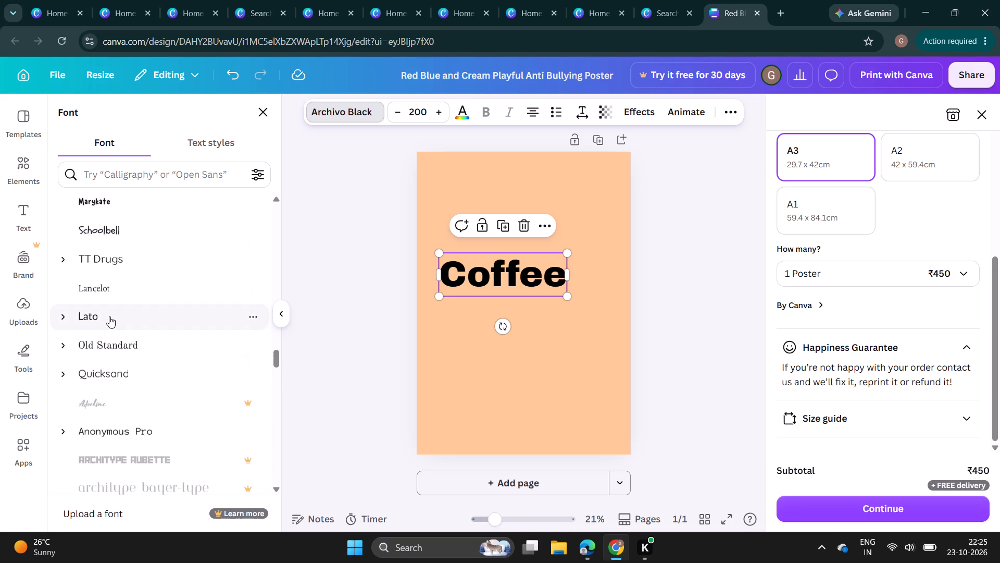
{"action": "scroll", "coordinate": [110, 315], "scroll_direction": "up", "scroll_amount": 4}
{"action": "left_click", "coordinate": [149, 268]}
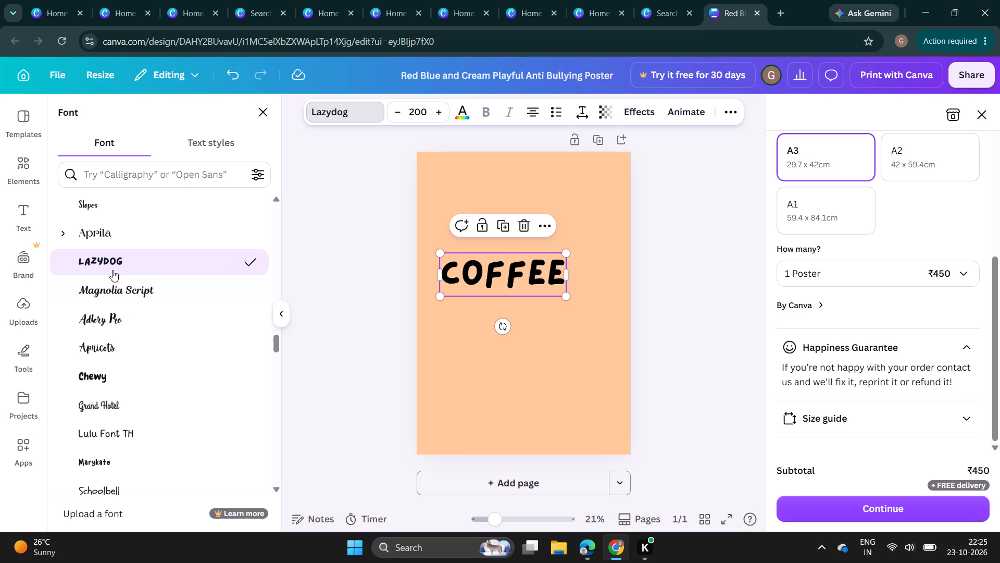
Add a subheading reading "Hunk" directly below the Coffee heading.
{"action": "left_click", "coordinate": [30, 221]}
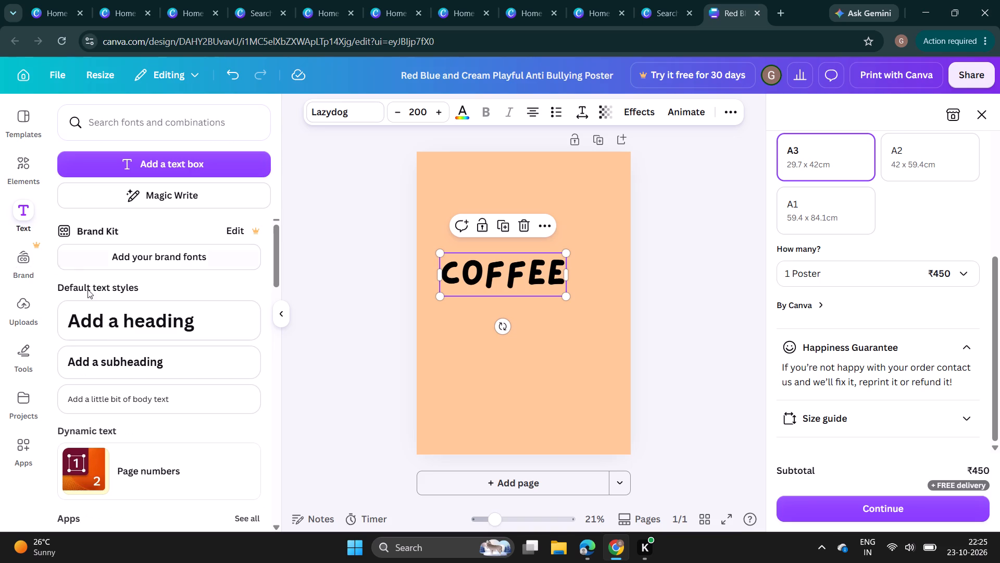
{"action": "left_click", "coordinate": [156, 358]}
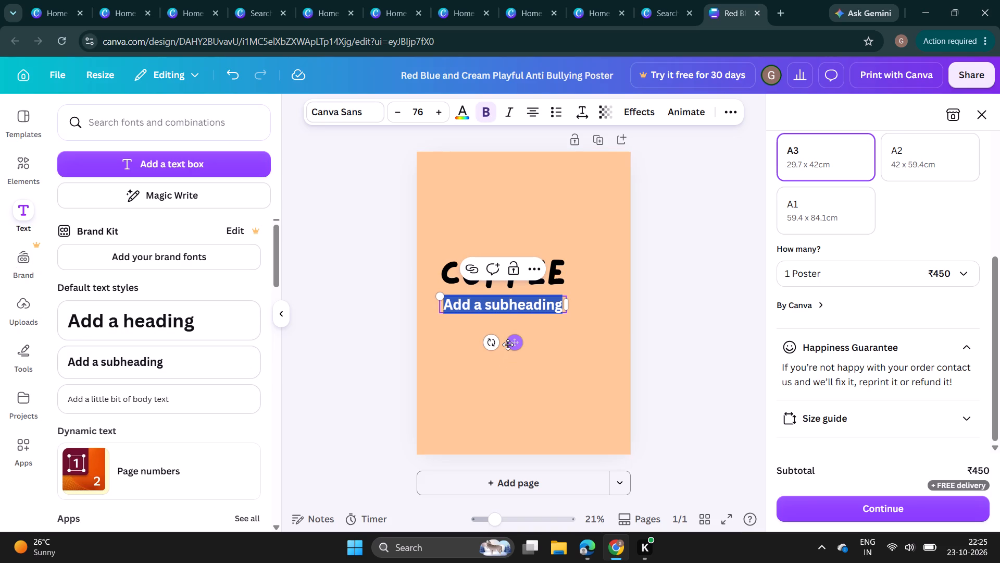
{"action": "key", "text": "BackSpace"}
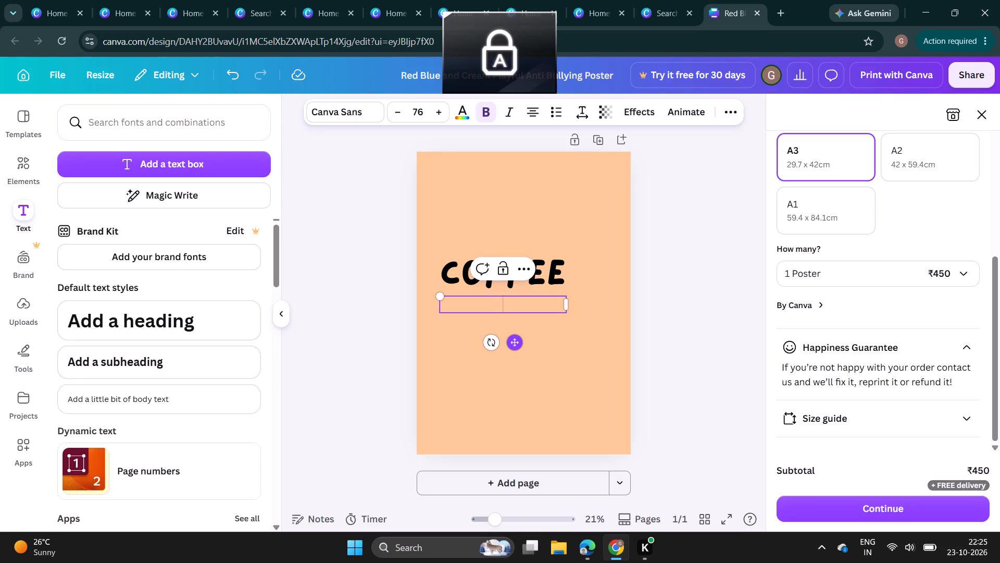
{"action": "type", "text": "unk"}
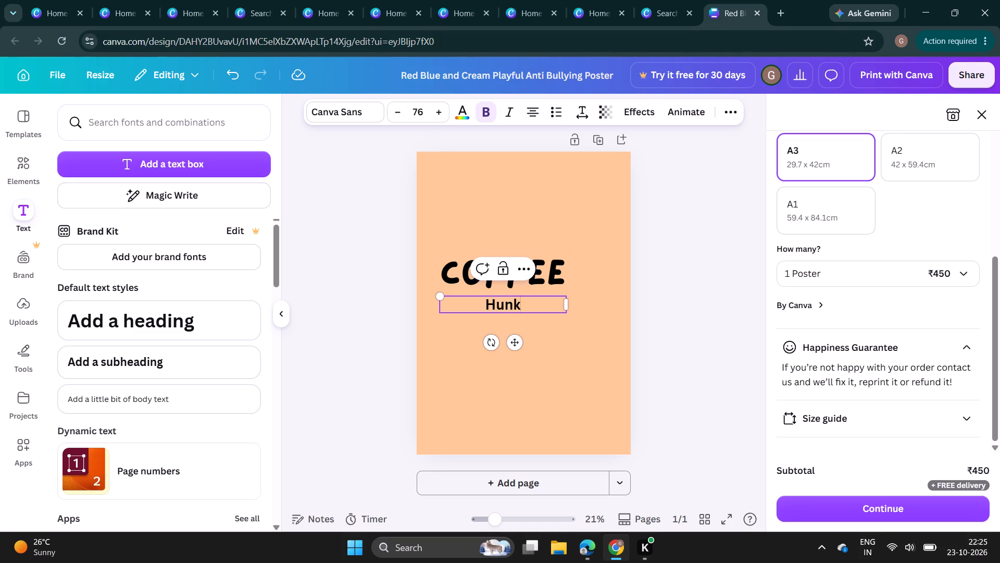
Change the Hunk subheading's font to Lazydog.
{"action": "left_click", "coordinate": [368, 115]}
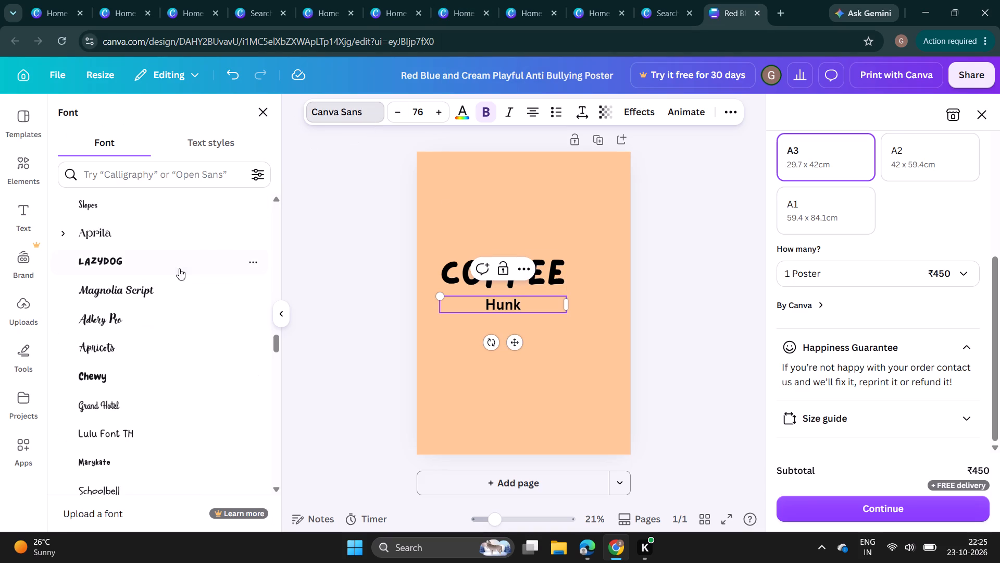
{"action": "left_click", "coordinate": [133, 292]}
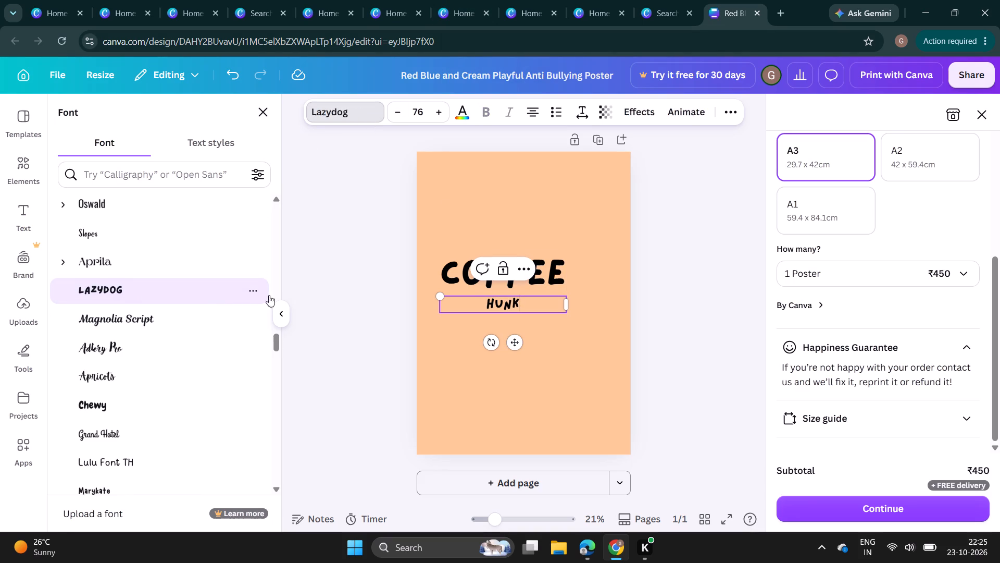
{"action": "left_click", "coordinate": [467, 361]}
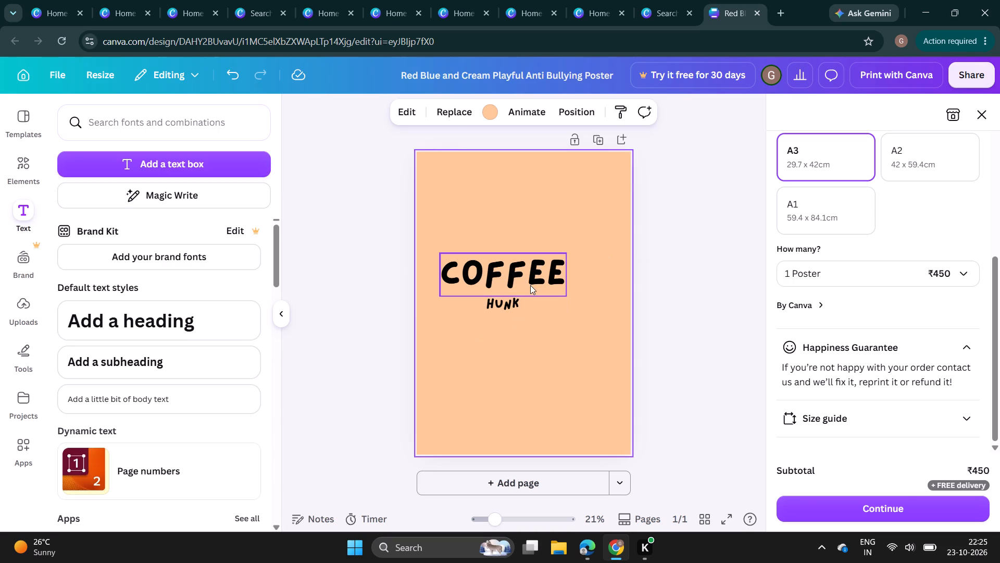
Widen the Hunk text box past the page's right edge and scale its text to about size 81.4, under the end of Coffee.
{"action": "left_click", "coordinate": [512, 301]}
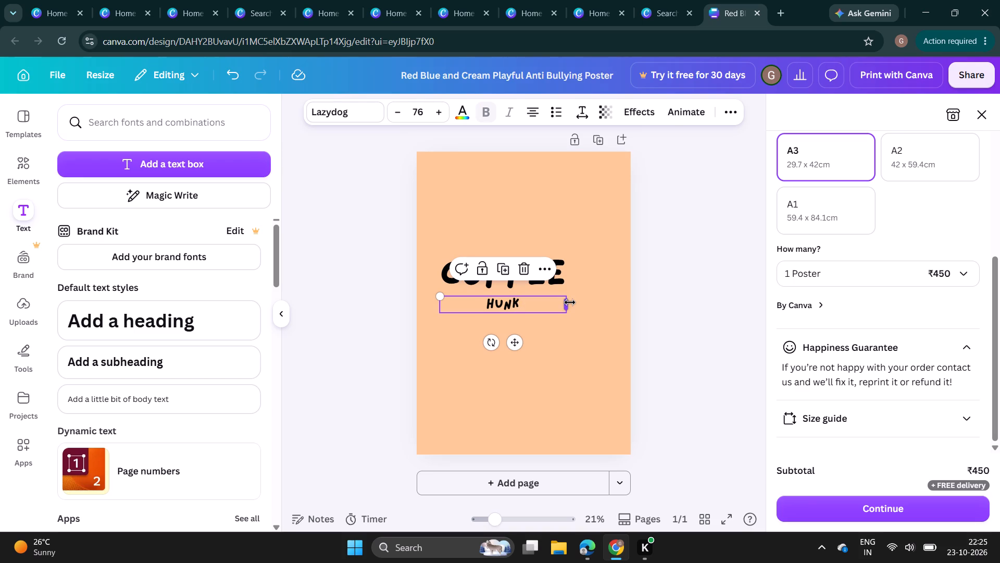
{"action": "left_click_drag", "start_coordinate": [568, 304], "coordinate": [642, 285]}
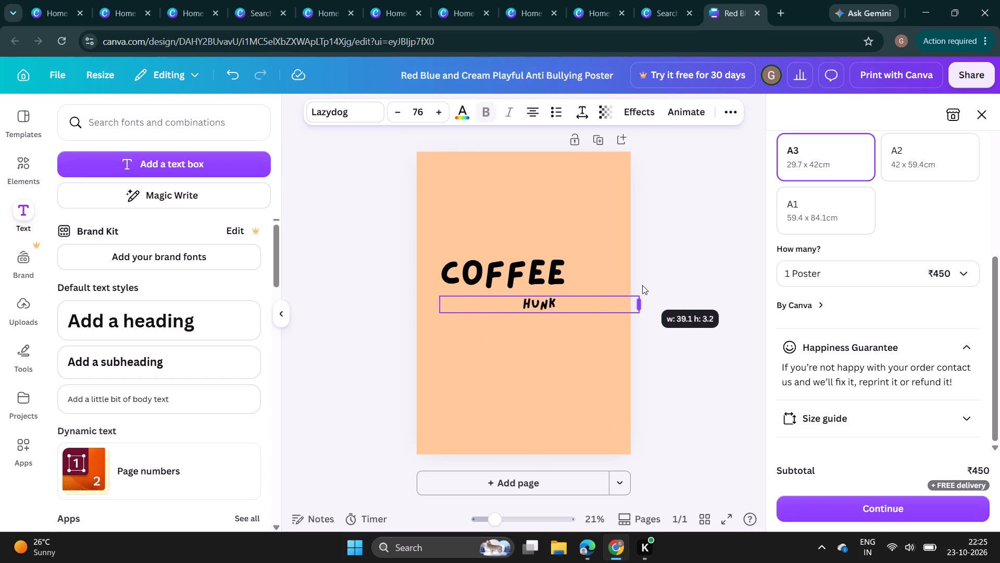
{"action": "left_click_drag", "start_coordinate": [642, 285], "coordinate": [644, 285]}
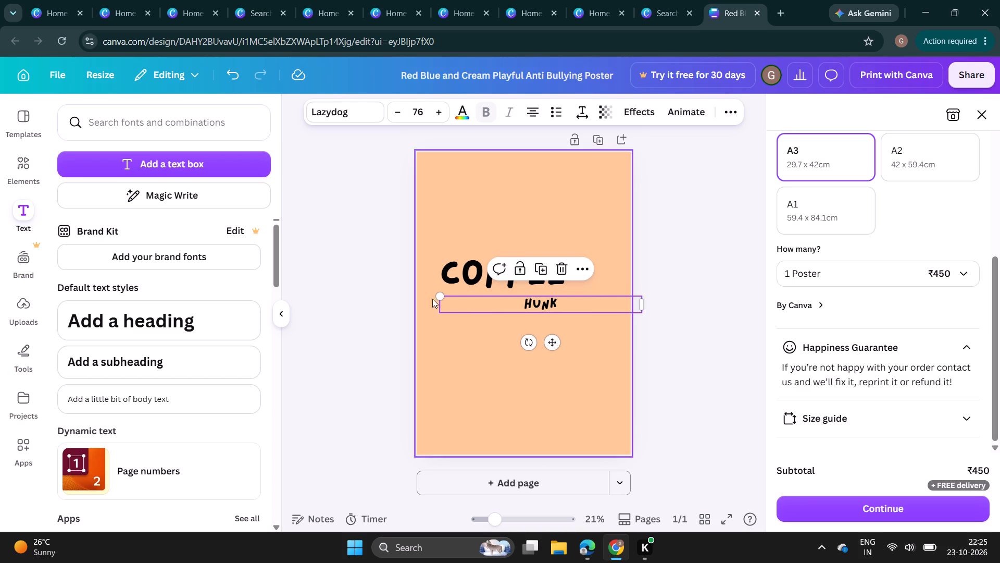
{"action": "left_click_drag", "start_coordinate": [438, 300], "coordinate": [488, 303]}
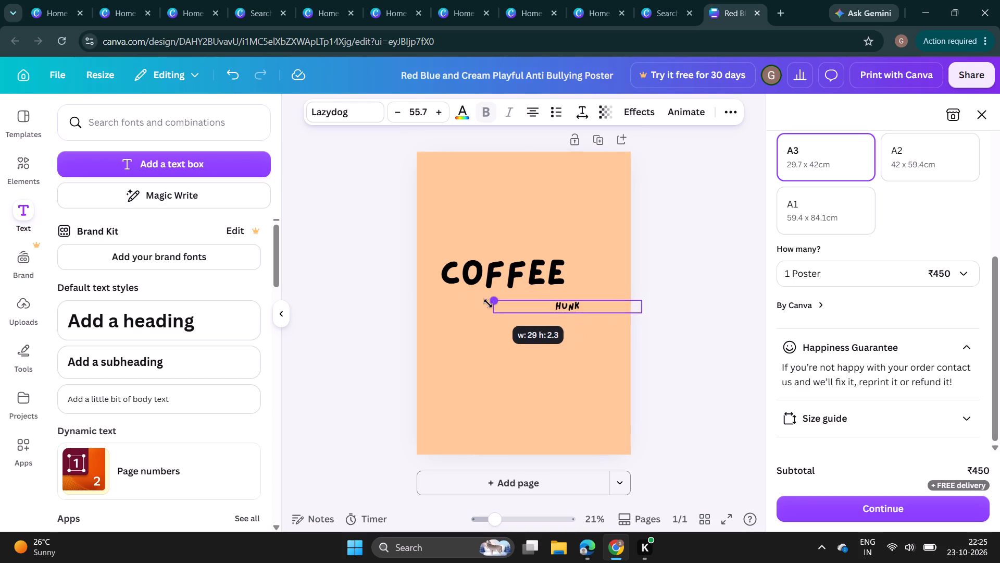
{"action": "left_click_drag", "start_coordinate": [488, 303], "coordinate": [424, 317]}
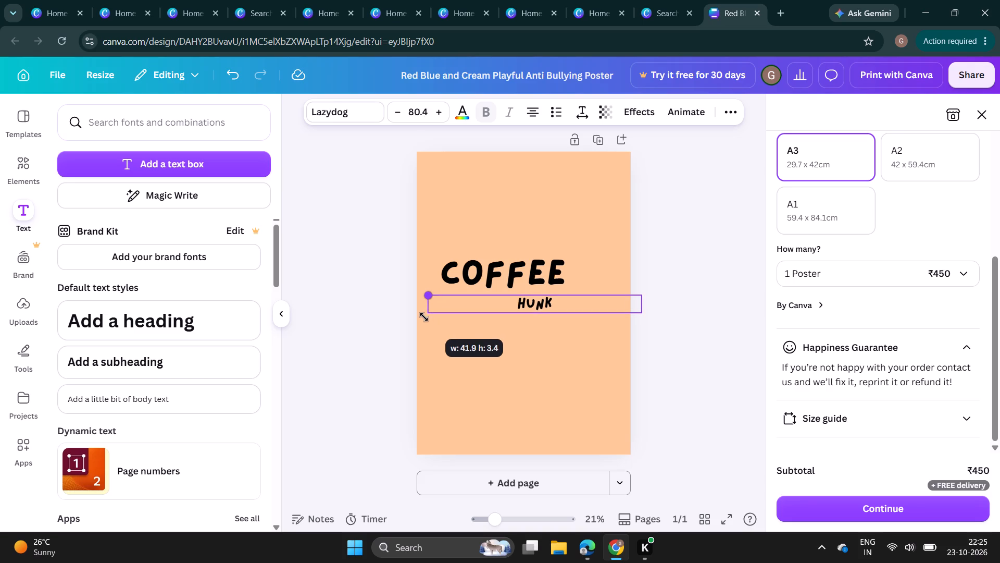
{"action": "left_click_drag", "start_coordinate": [424, 317], "coordinate": [421, 331]}
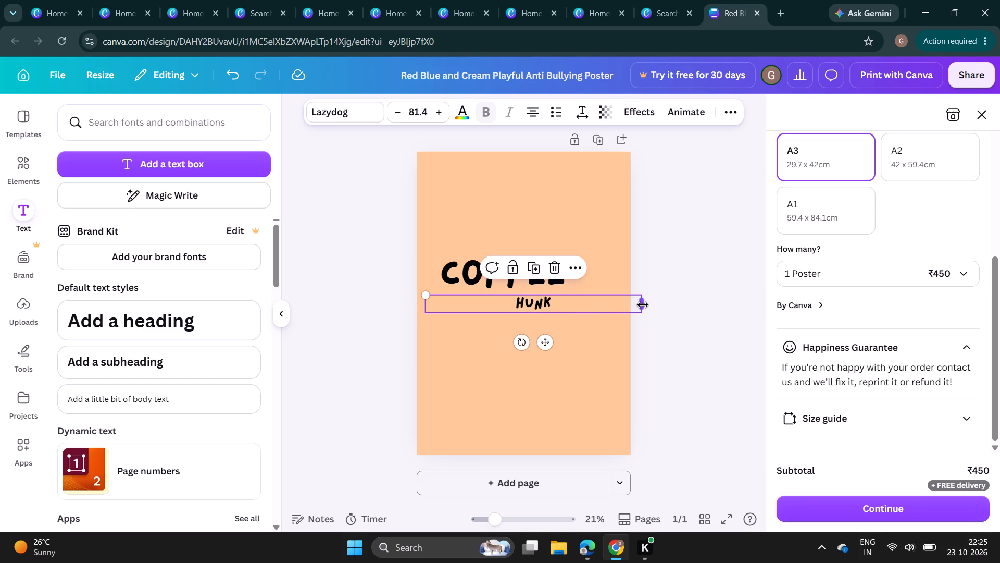
{"action": "left_click", "coordinate": [587, 359]}
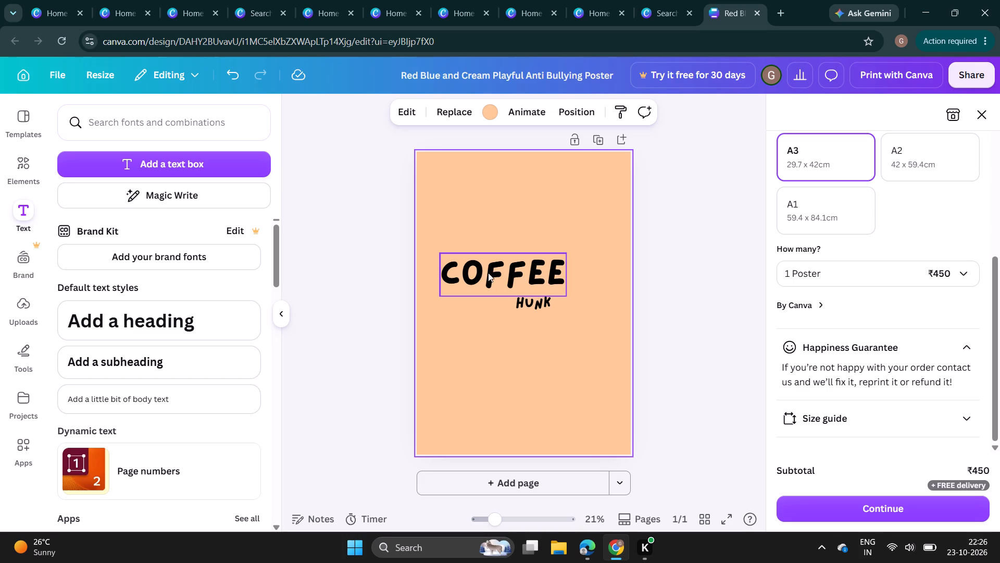
Add a plain solid line shape and place it horizontally above the Coffee heading.
{"action": "left_click", "coordinate": [12, 165]}
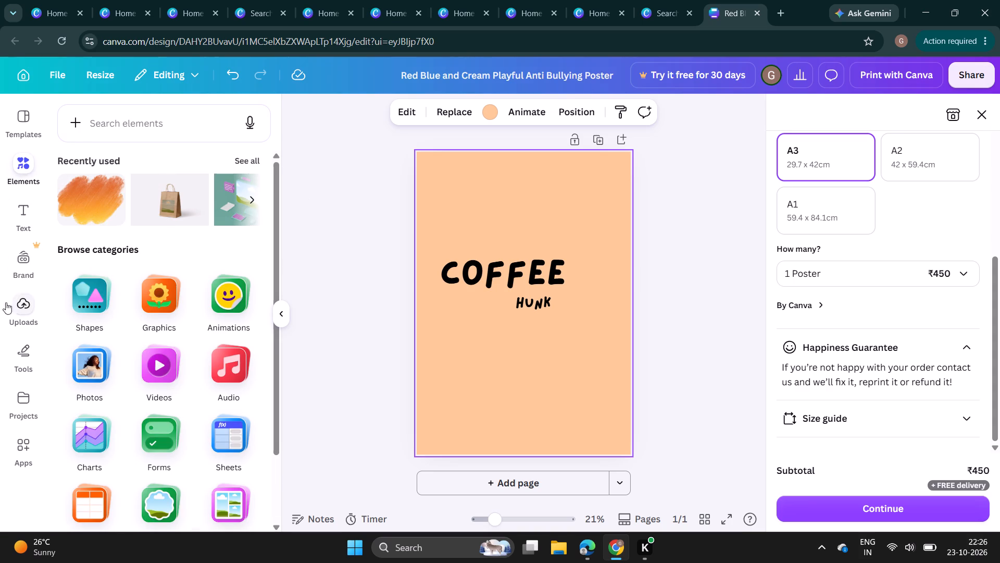
{"action": "scroll", "coordinate": [8, 306], "scroll_direction": "down", "scroll_amount": 2}
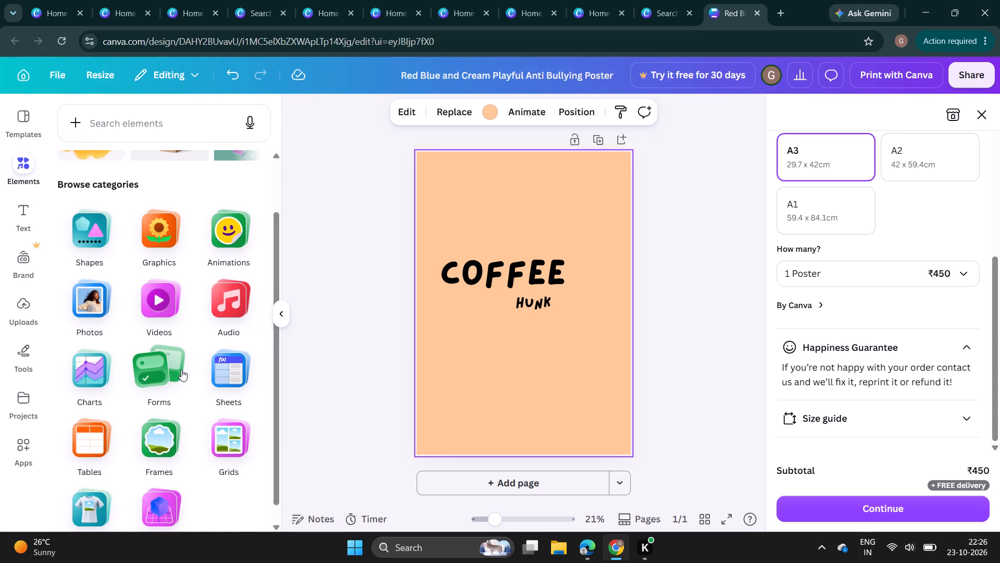
{"action": "scroll", "coordinate": [179, 415], "scroll_direction": "up", "scroll_amount": 2}
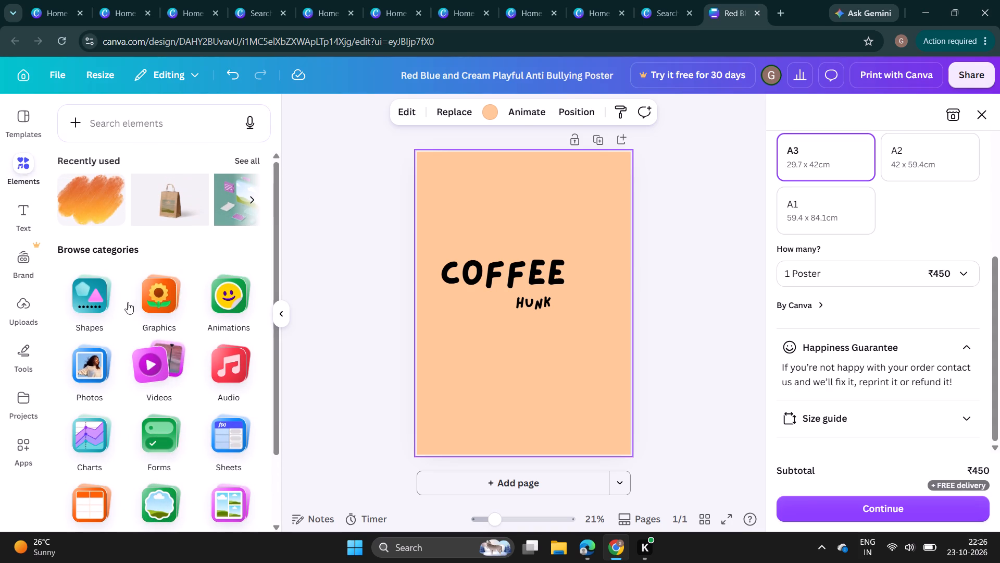
{"action": "left_click", "coordinate": [105, 283]}
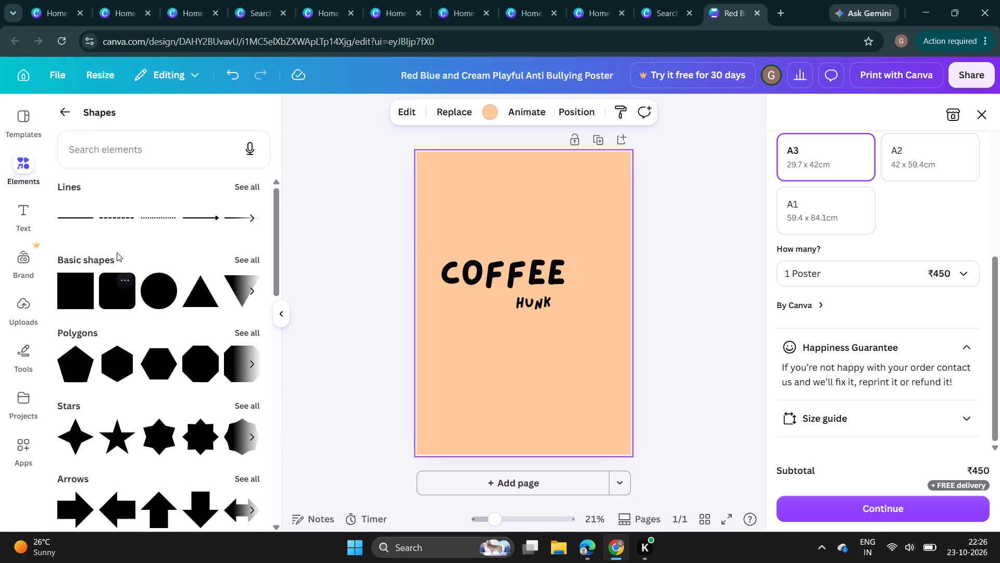
{"action": "left_click", "coordinate": [67, 216]}
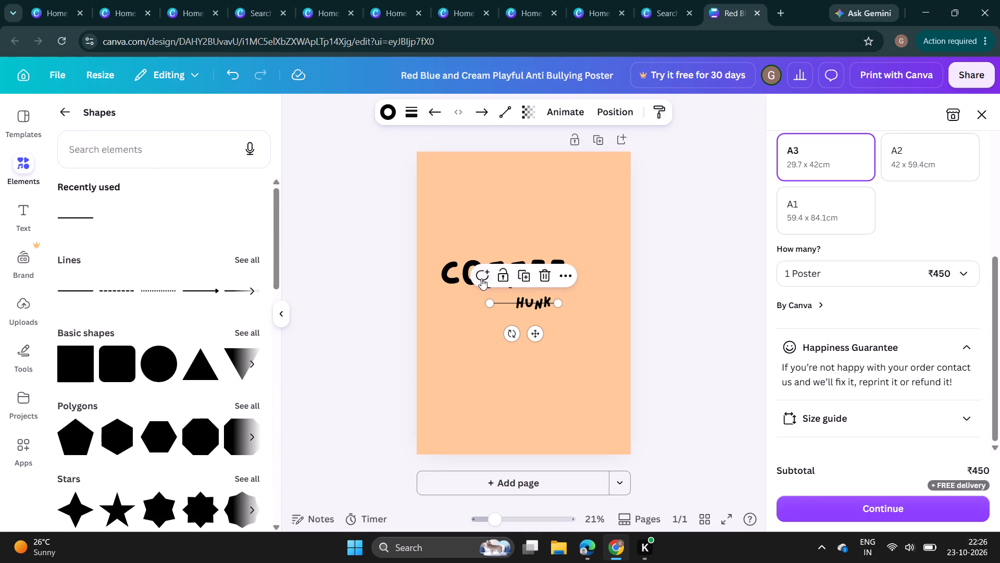
{"action": "left_click_drag", "start_coordinate": [513, 302], "coordinate": [499, 209]}
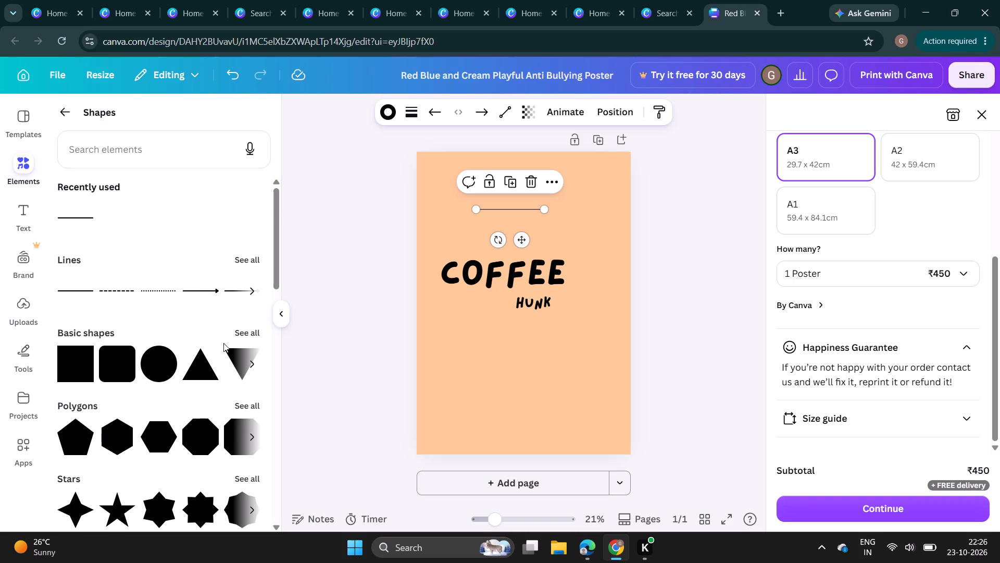
Set the stroke weight of the line above the Coffee heading to 47.
{"action": "left_click", "coordinate": [413, 109]}
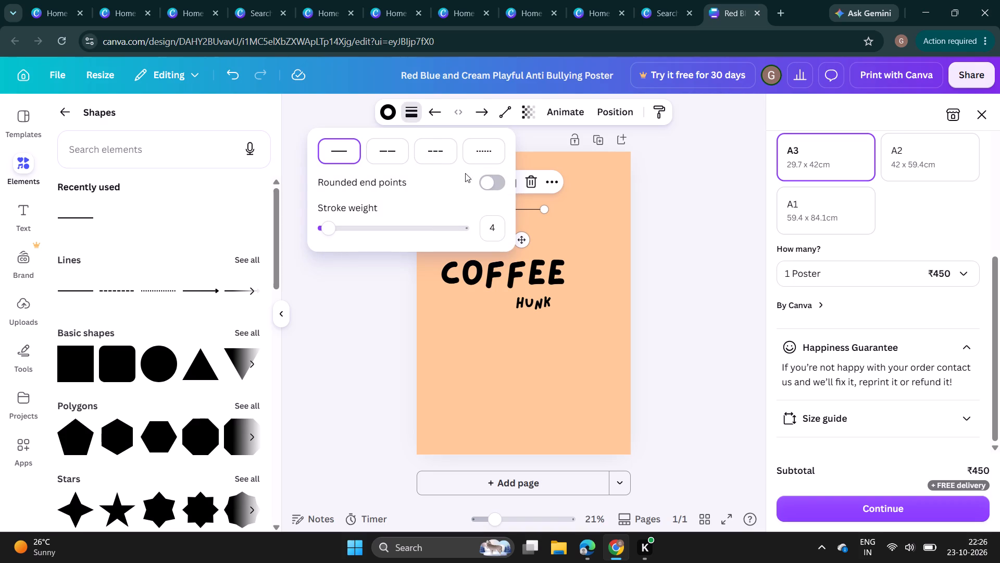
{"action": "left_click_drag", "start_coordinate": [328, 228], "coordinate": [380, 229]}
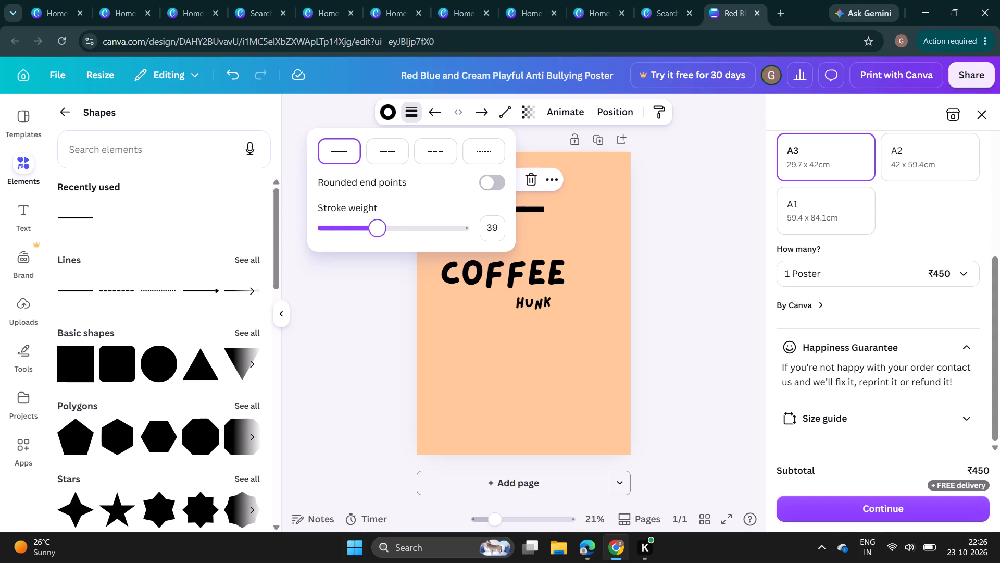
{"action": "left_click_drag", "start_coordinate": [380, 229], "coordinate": [389, 229]}
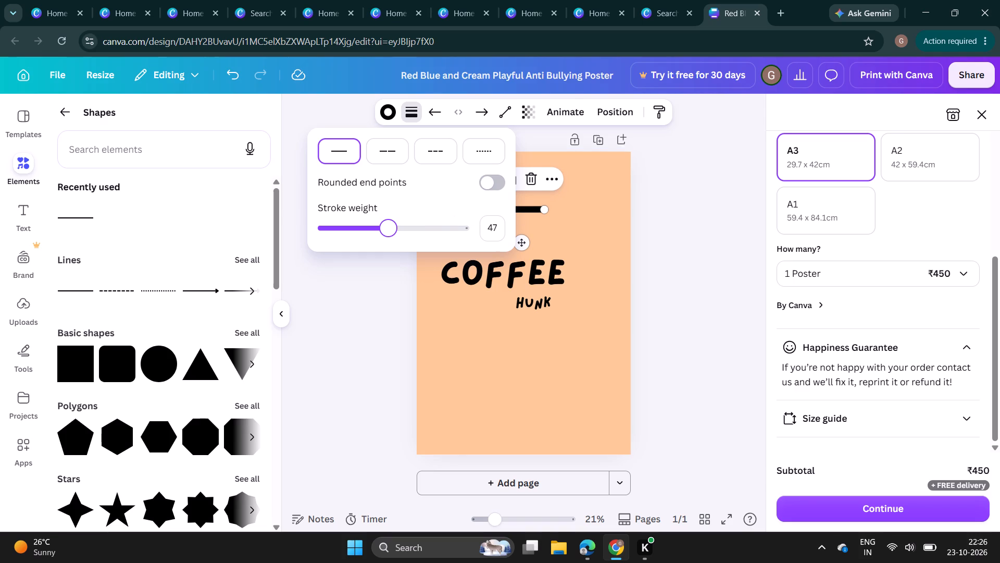
Reduce the stroke weight of the line above the Coffee heading to 25.
{"action": "left_click_drag", "start_coordinate": [396, 229], "coordinate": [377, 229]}
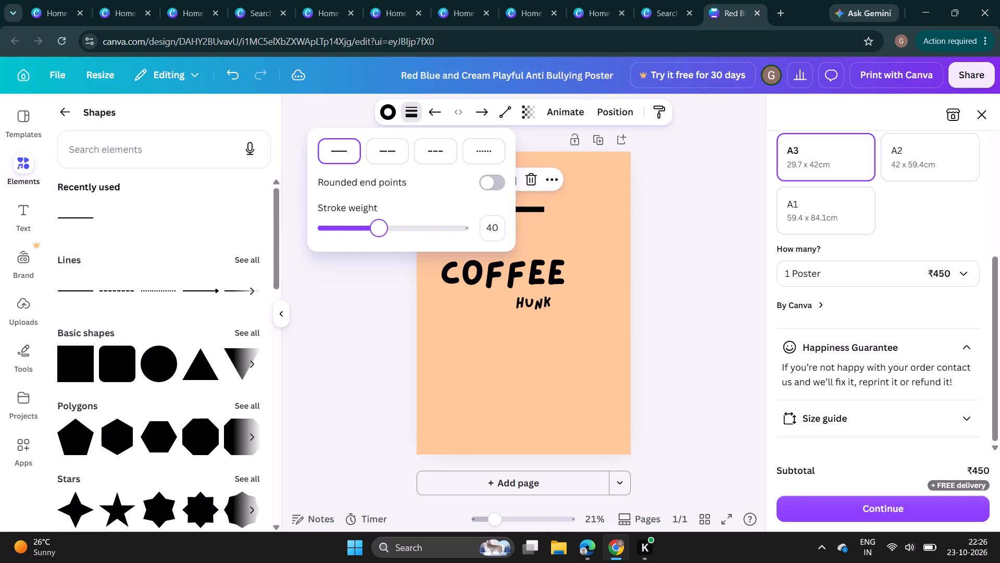
{"action": "left_click_drag", "start_coordinate": [377, 229], "coordinate": [361, 229]}
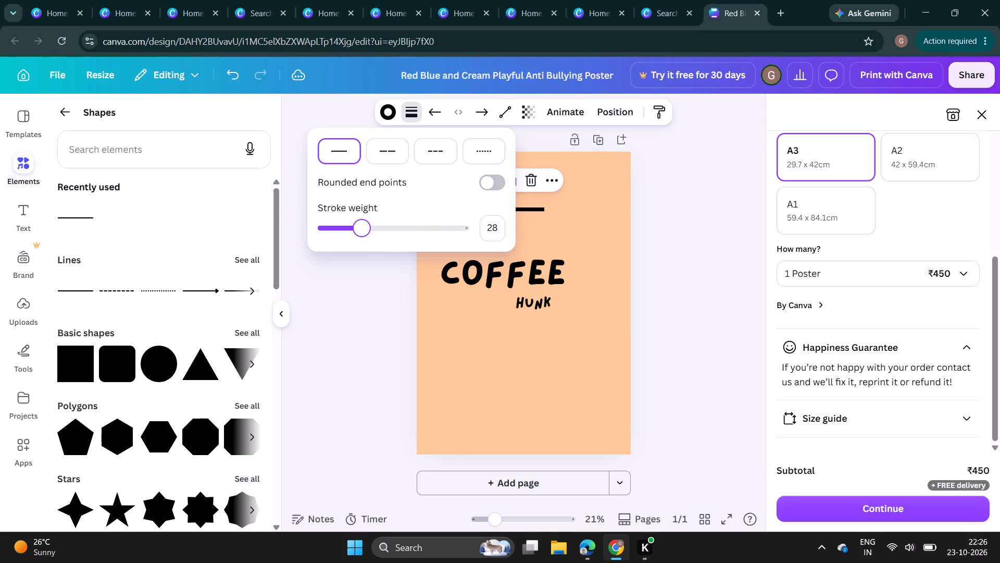
{"action": "left_click_drag", "start_coordinate": [361, 229], "coordinate": [354, 226]}
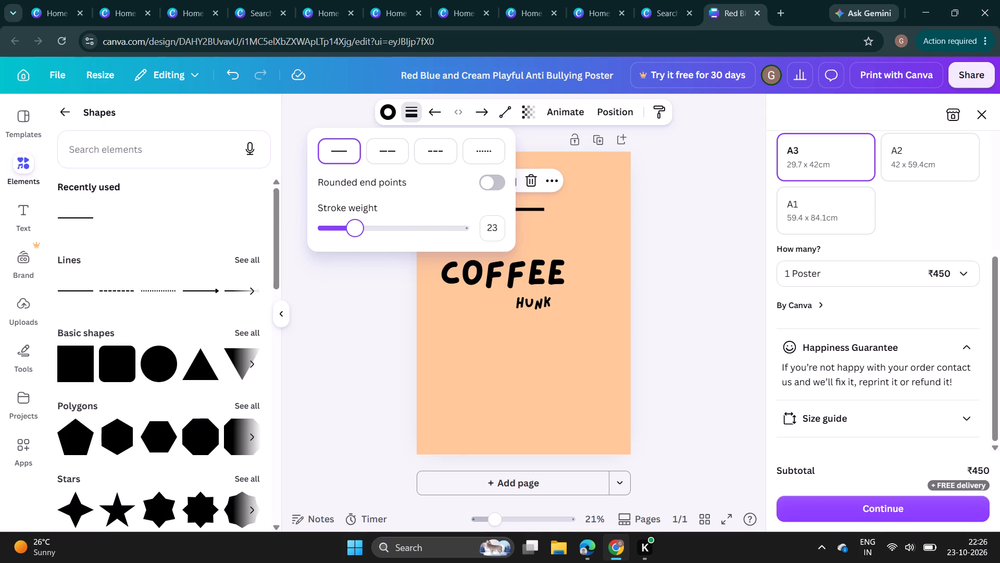
{"action": "left_click_drag", "start_coordinate": [354, 226], "coordinate": [357, 219]}
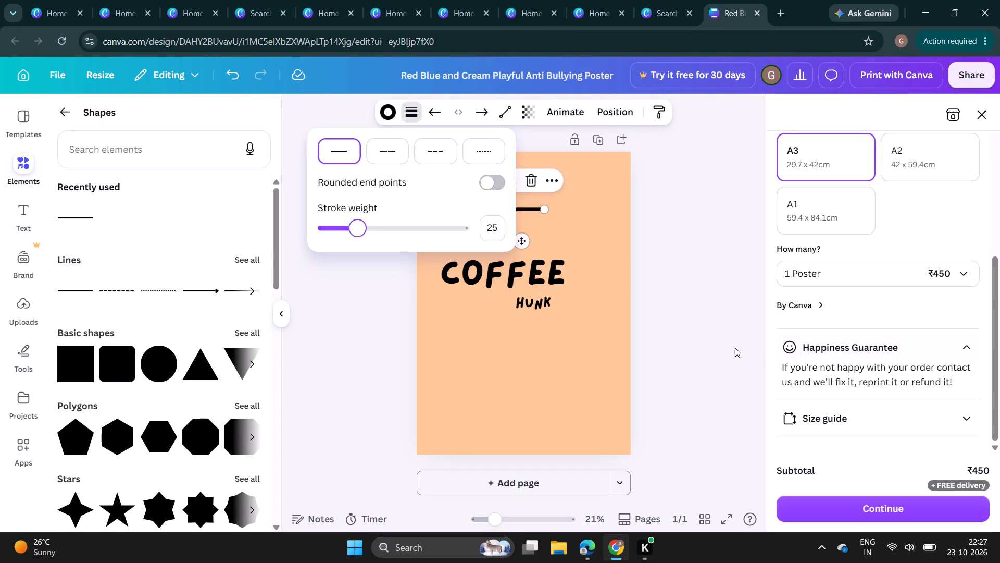
{"action": "left_click", "coordinate": [721, 340]}
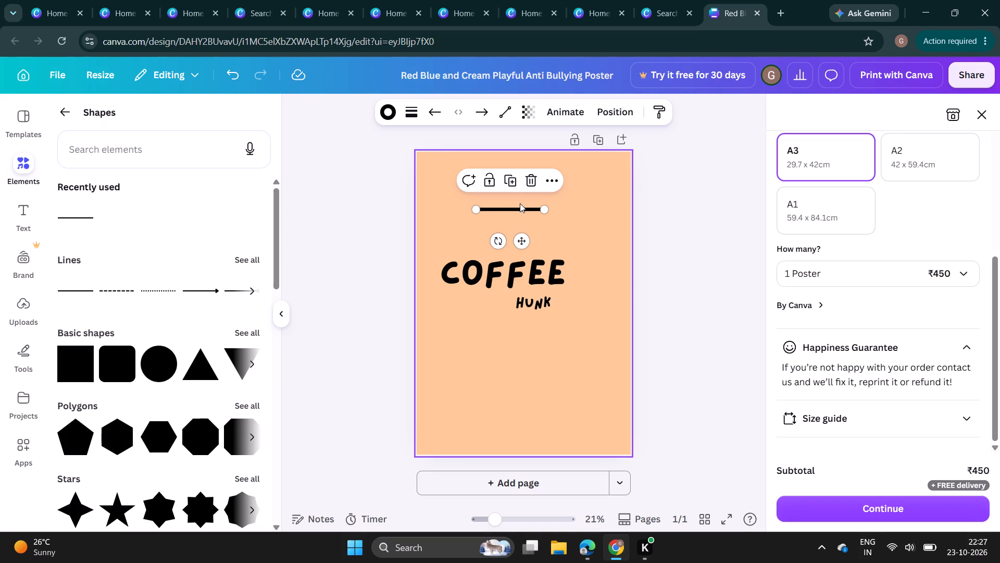
Move the line from above the Coffee heading to directly beneath its letters, starting under the C.
{"action": "left_click_drag", "start_coordinate": [518, 209], "coordinate": [495, 251]}
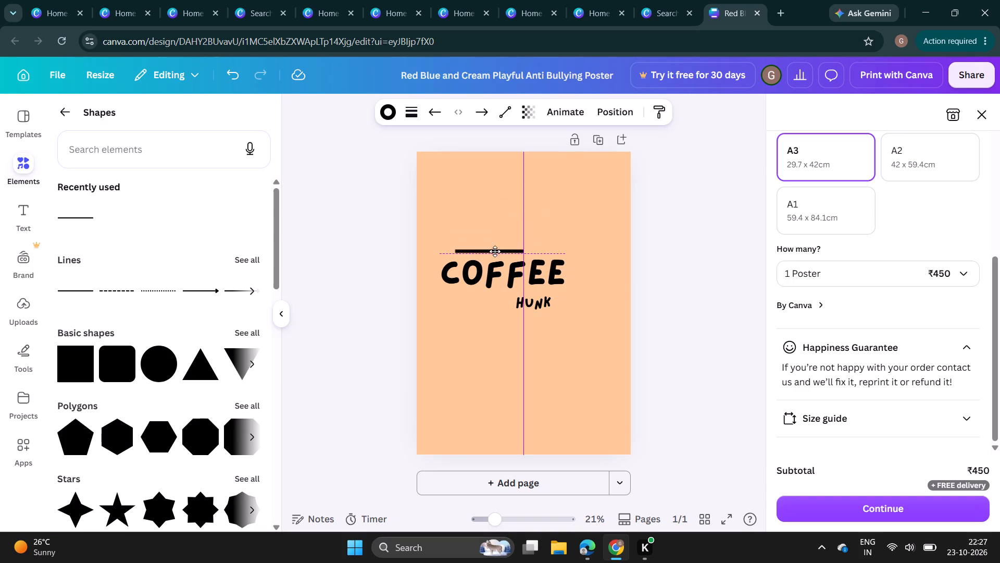
{"action": "left_click_drag", "start_coordinate": [495, 251], "coordinate": [489, 288]}
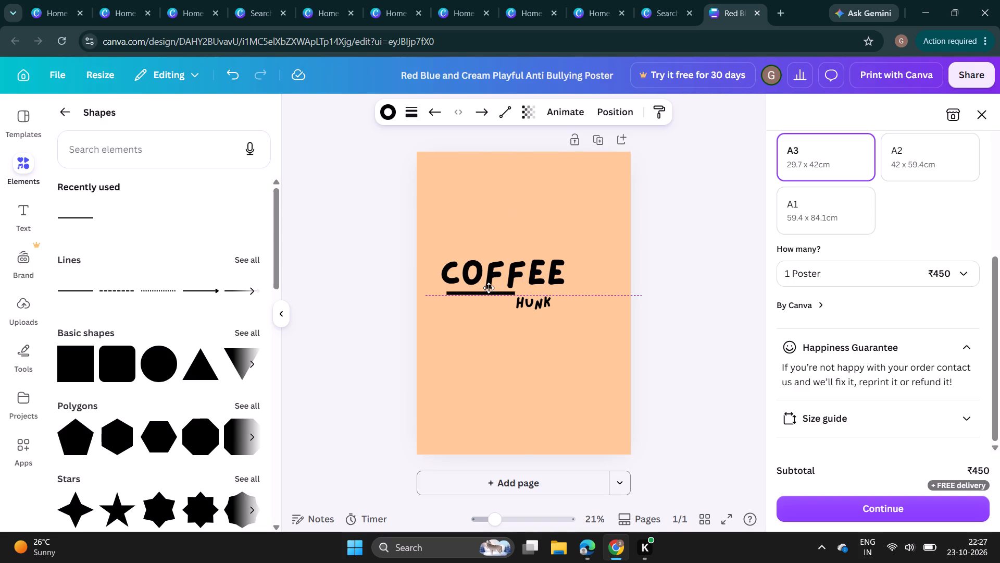
{"action": "left_click_drag", "start_coordinate": [489, 288], "coordinate": [488, 289]}
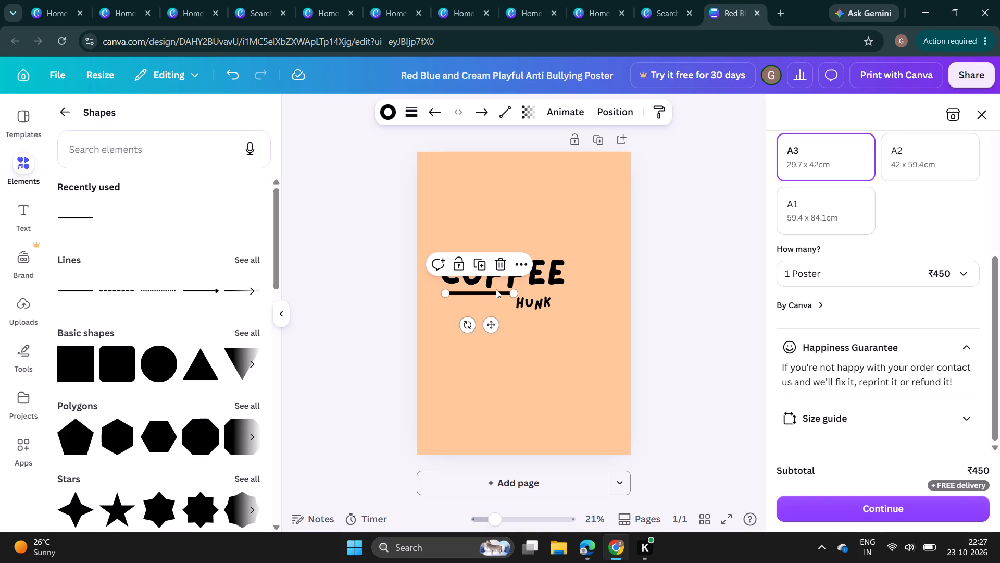
Stretch the underline to the end of the Coffee heading, tilting it slightly upward toward the last letter.
{"action": "left_click_drag", "start_coordinate": [515, 291], "coordinate": [555, 291]}
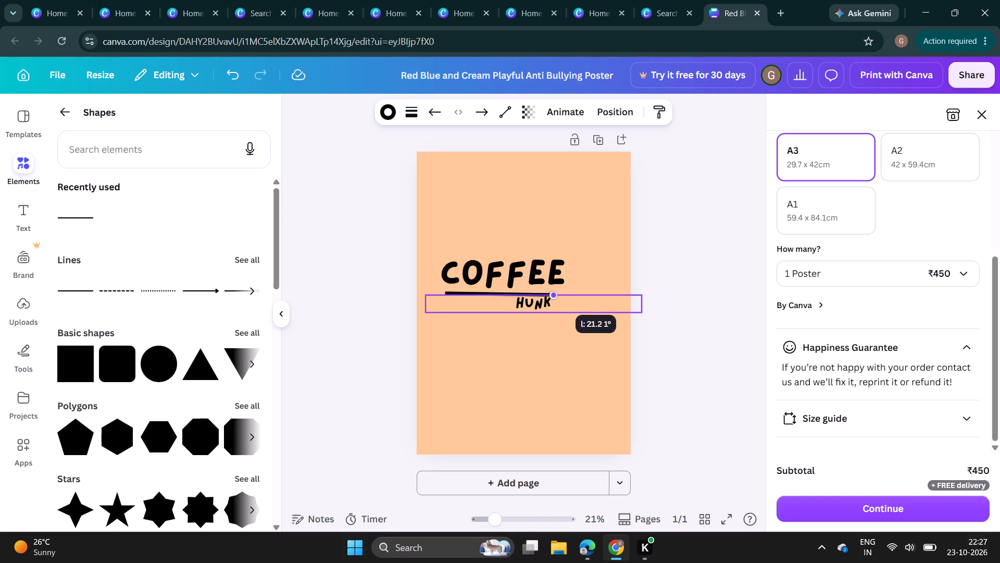
{"action": "left_click_drag", "start_coordinate": [555, 291], "coordinate": [568, 290]}
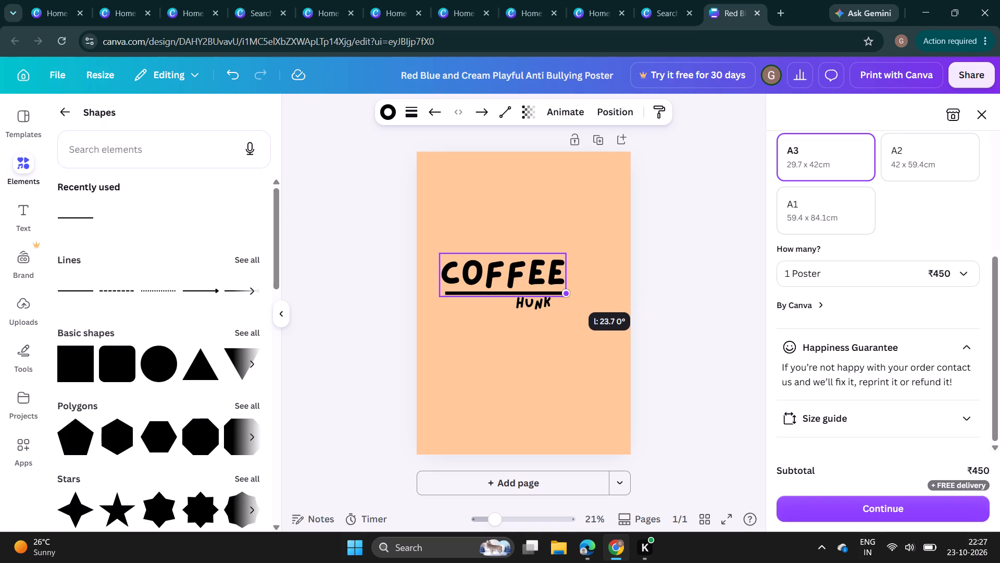
{"action": "left_click_drag", "start_coordinate": [568, 290], "coordinate": [569, 288]}
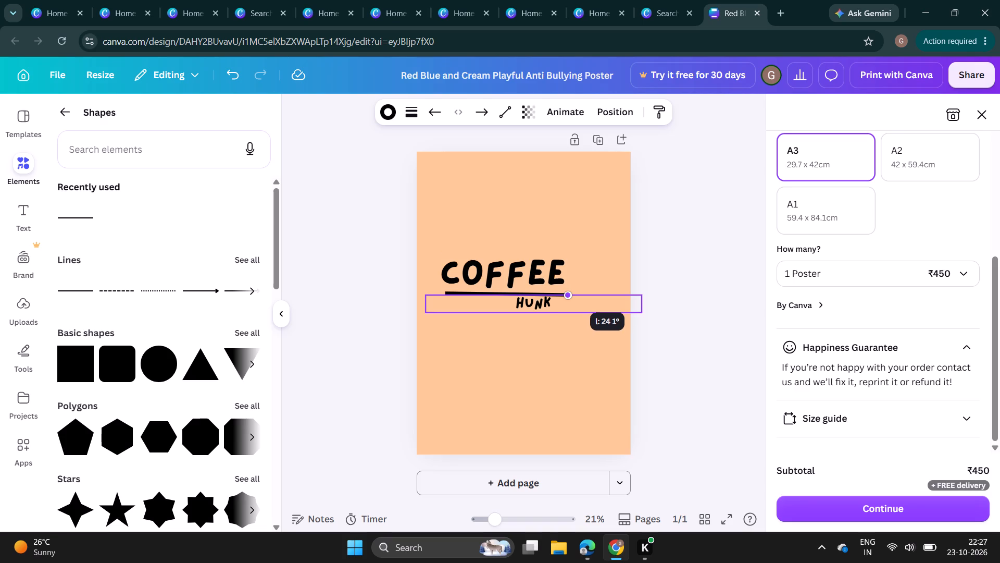
{"action": "left_click_drag", "start_coordinate": [569, 288], "coordinate": [571, 288]}
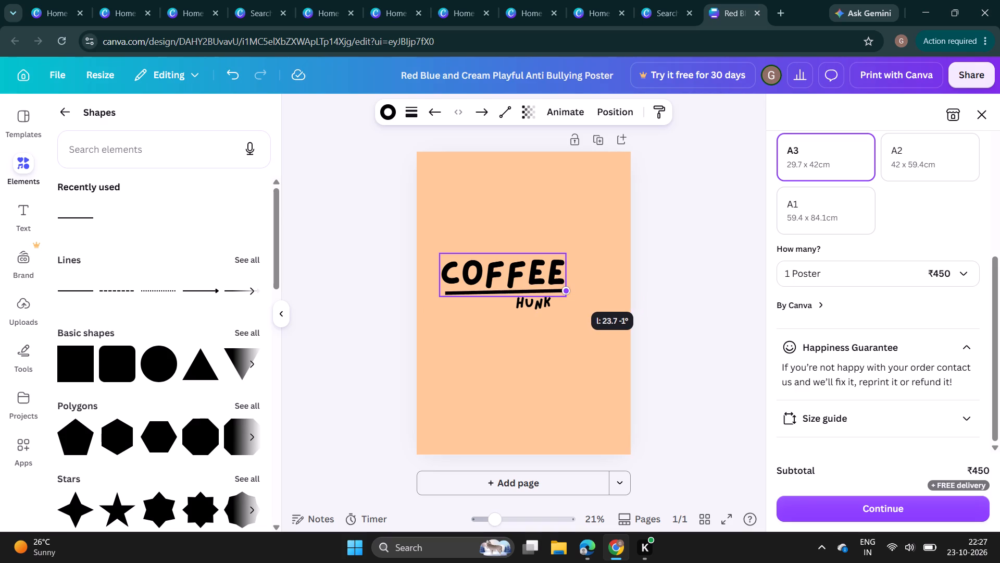
{"action": "left_click_drag", "start_coordinate": [571, 288], "coordinate": [571, 289]}
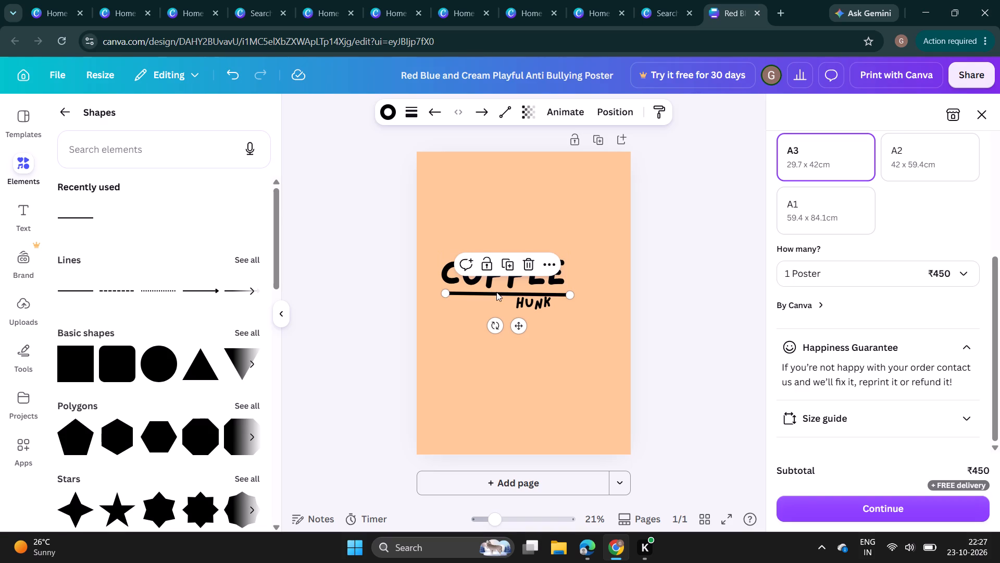
{"action": "left_click_drag", "start_coordinate": [569, 296], "coordinate": [569, 292]}
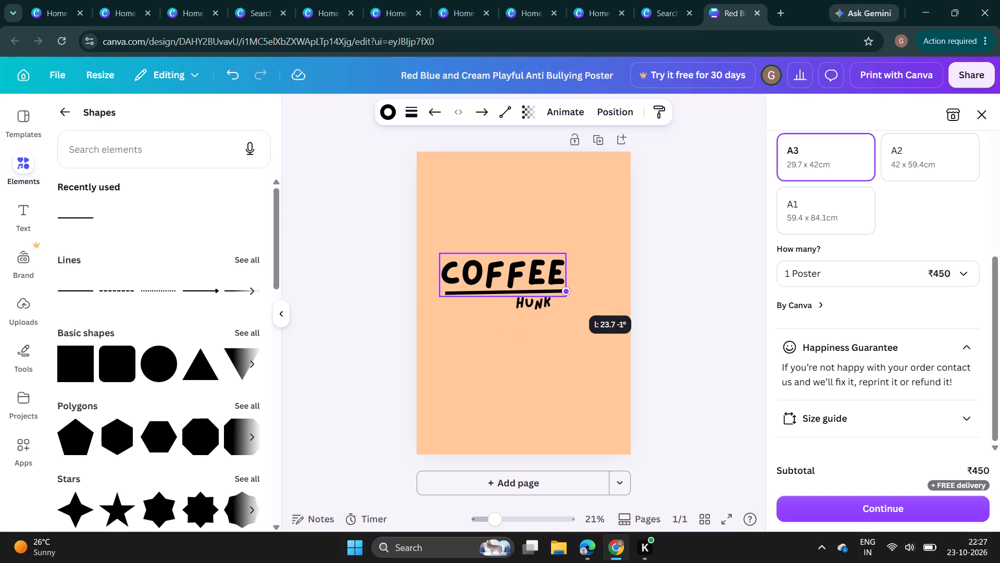
{"action": "left_click_drag", "start_coordinate": [569, 292], "coordinate": [570, 292]}
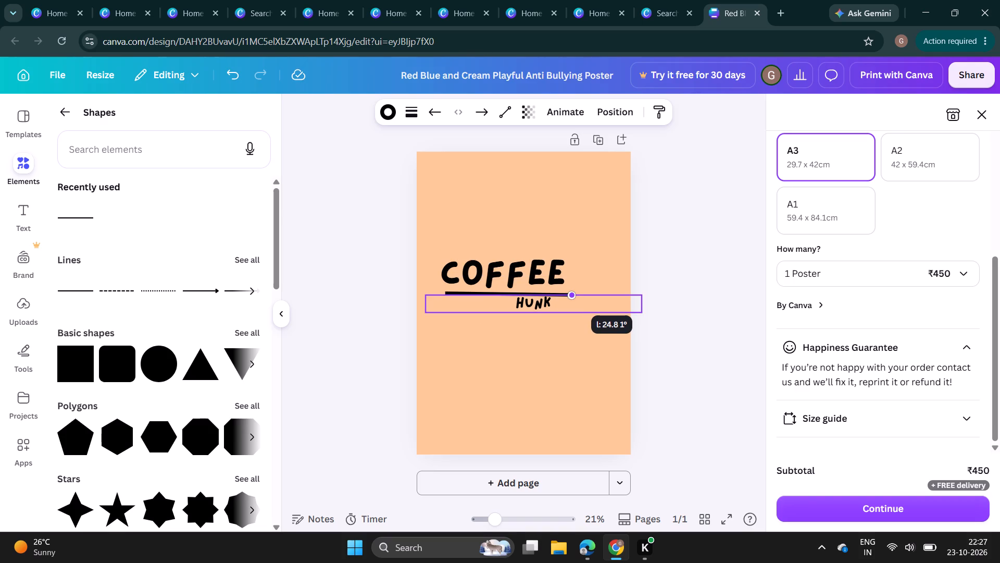
{"action": "left_click_drag", "start_coordinate": [570, 292], "coordinate": [575, 289]}
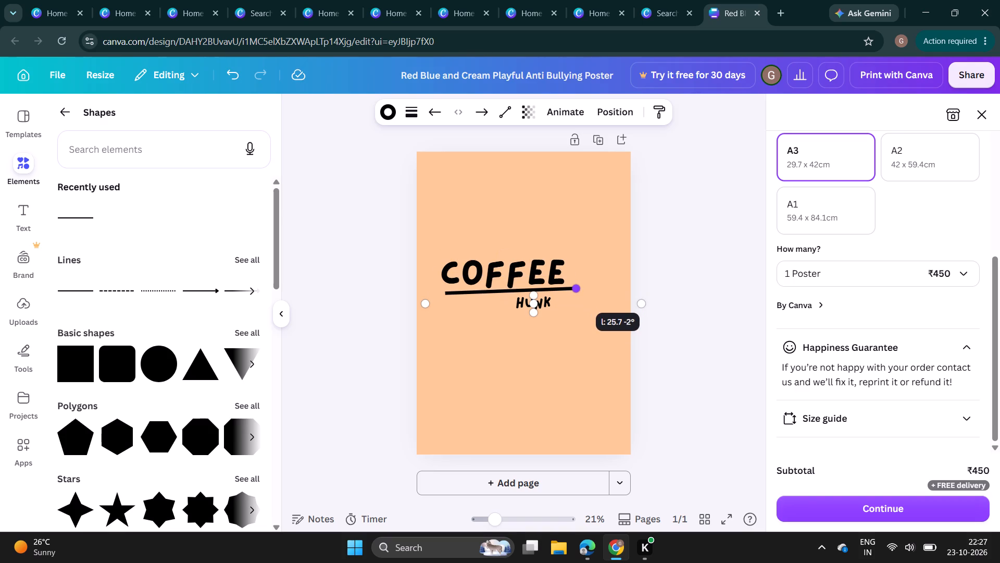
{"action": "left_click_drag", "start_coordinate": [575, 289], "coordinate": [567, 289]}
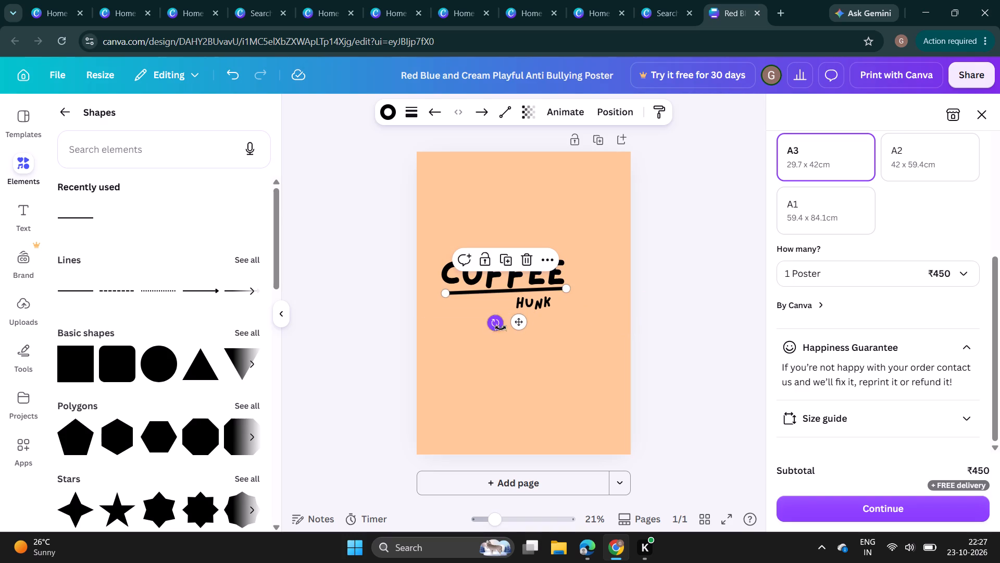
{"action": "left_click", "coordinate": [462, 319]}
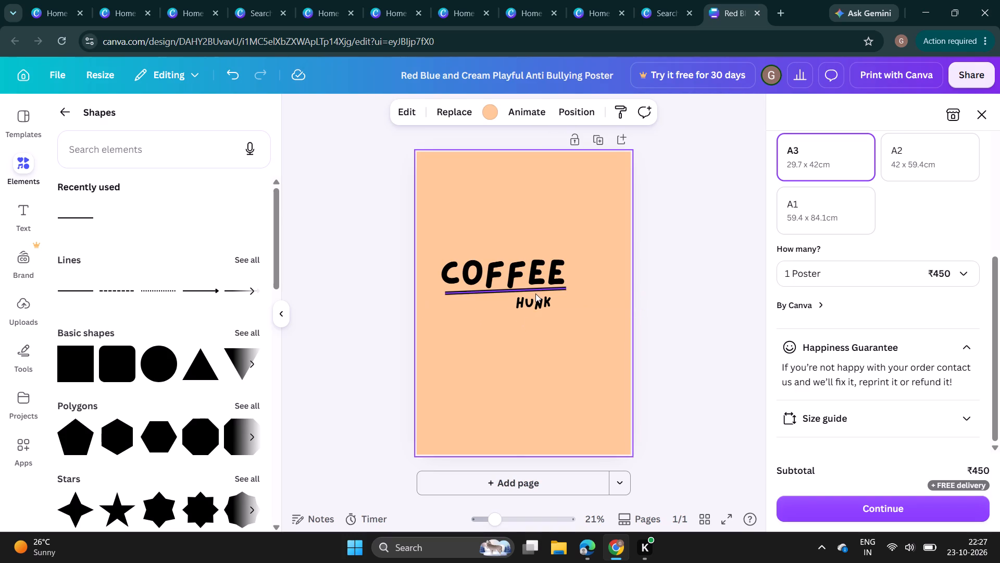
Nudge the Hunk subheading slightly upward, closer to the underline.
{"action": "left_click", "coordinate": [535, 293]}
{"action": "left_click", "coordinate": [534, 307]}
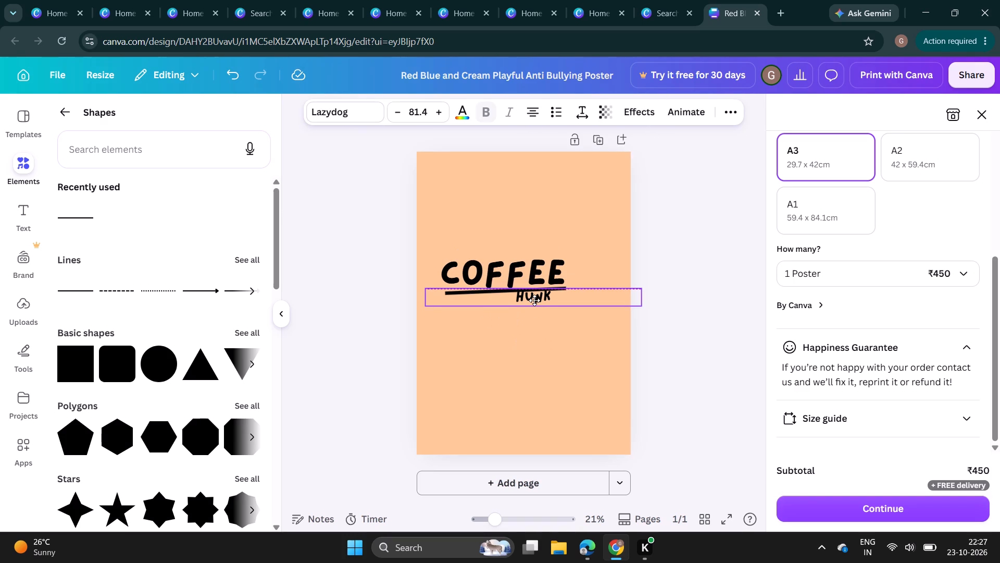
{"action": "left_click", "coordinate": [587, 347]}
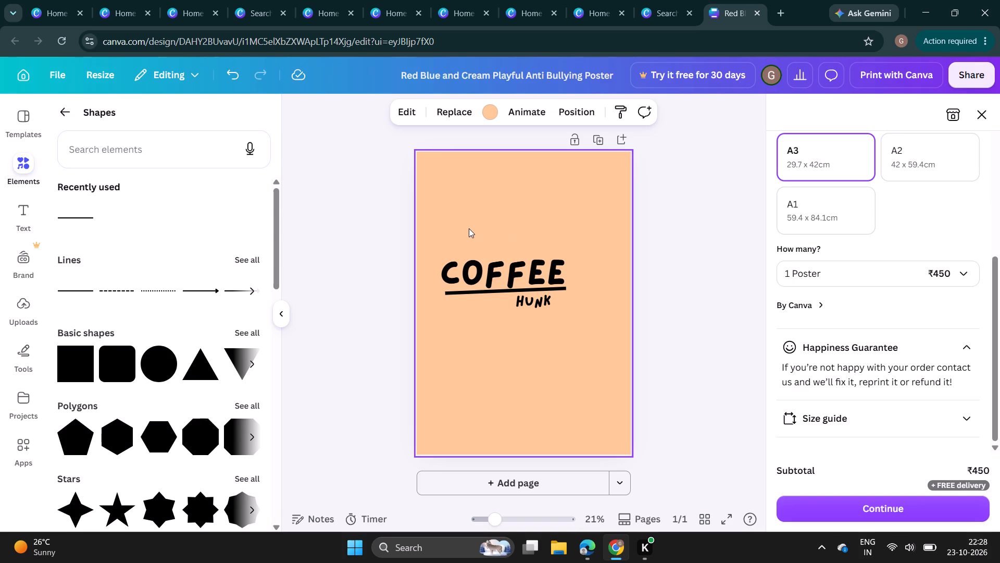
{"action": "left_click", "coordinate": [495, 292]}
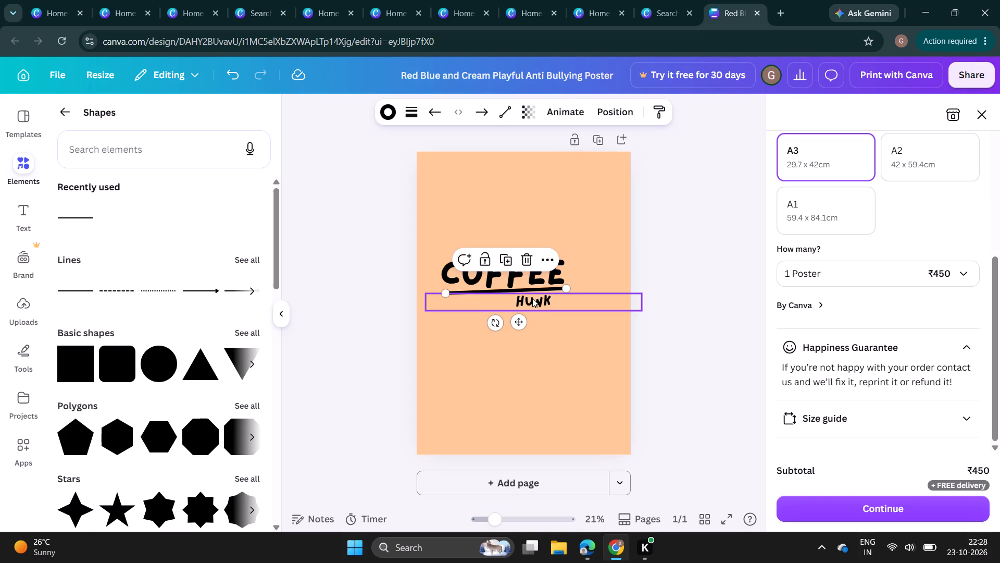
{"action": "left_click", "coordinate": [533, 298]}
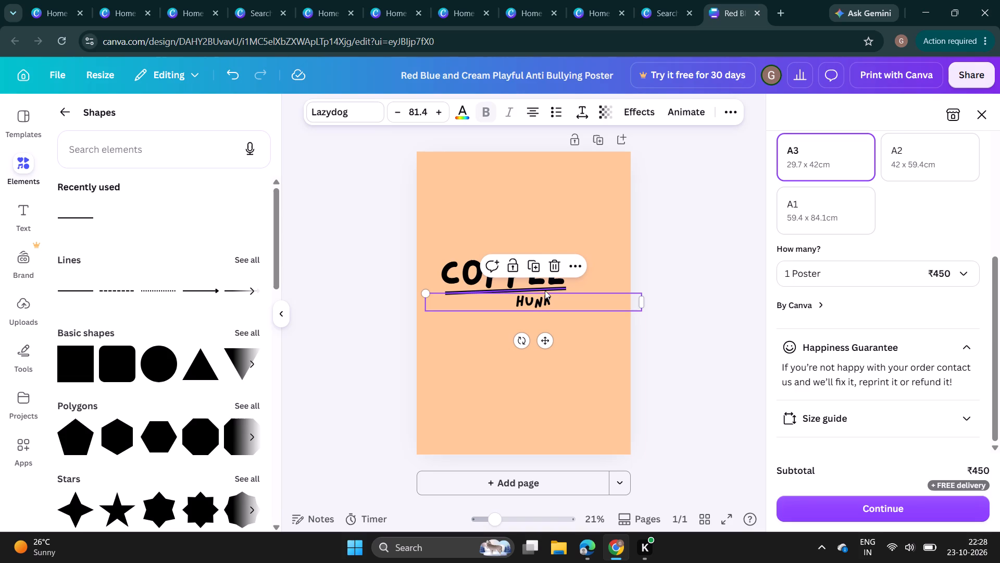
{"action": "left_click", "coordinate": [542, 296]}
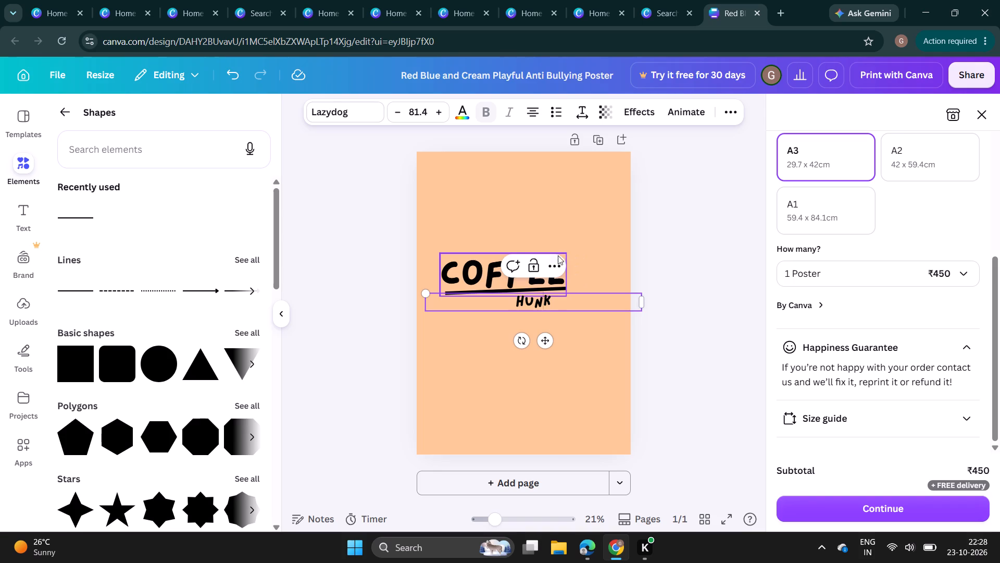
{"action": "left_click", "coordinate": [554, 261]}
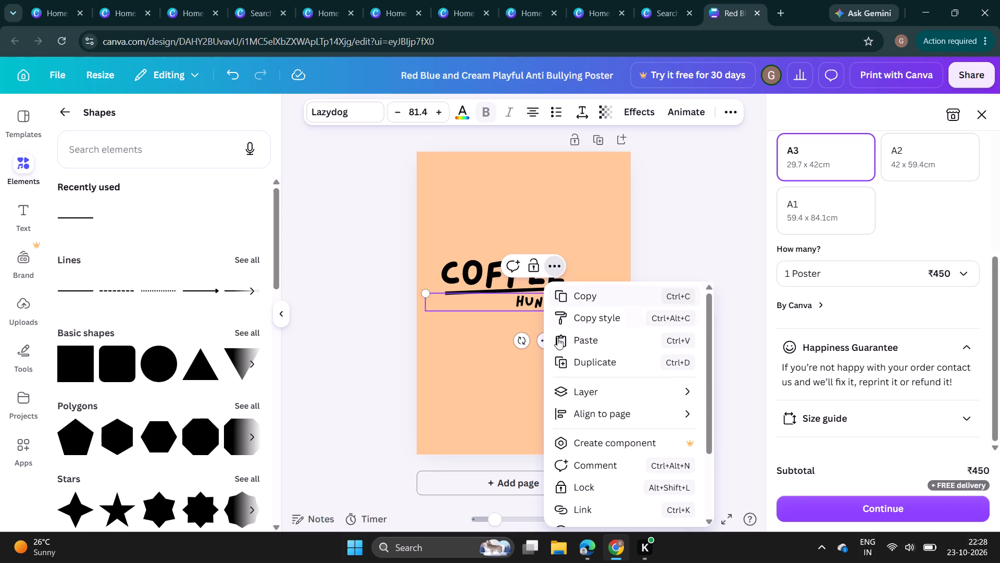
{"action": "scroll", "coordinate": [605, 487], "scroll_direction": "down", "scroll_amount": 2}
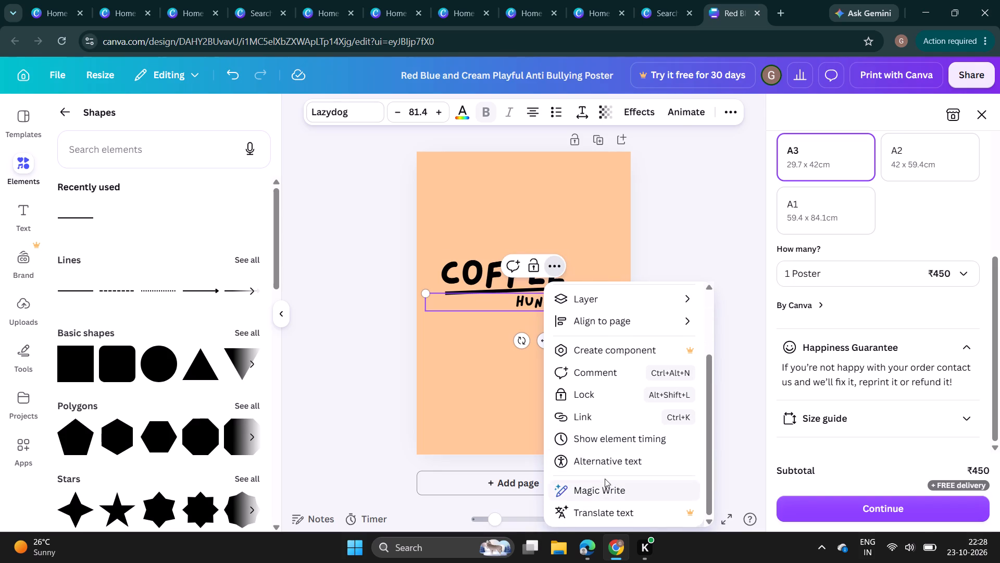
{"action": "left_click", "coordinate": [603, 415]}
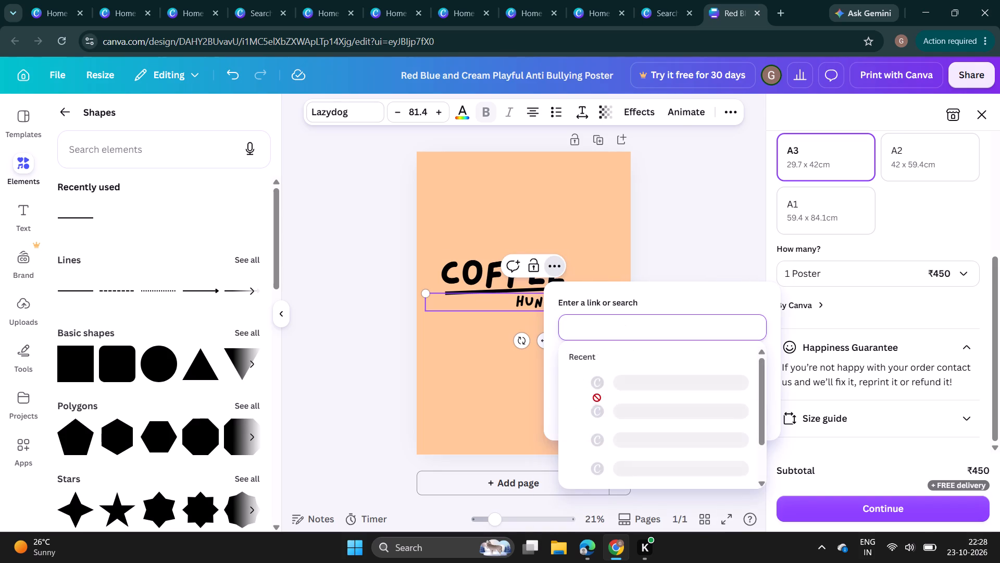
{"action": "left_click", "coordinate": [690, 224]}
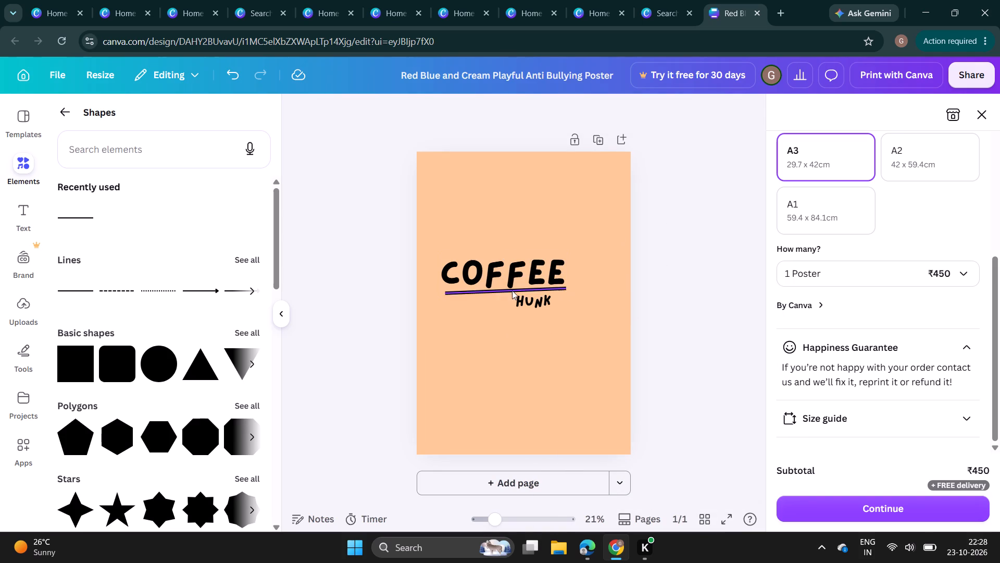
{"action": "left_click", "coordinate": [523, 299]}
Add a new blank page after the Coffee Hunk poster page.
{"action": "left_click", "coordinate": [624, 136]}
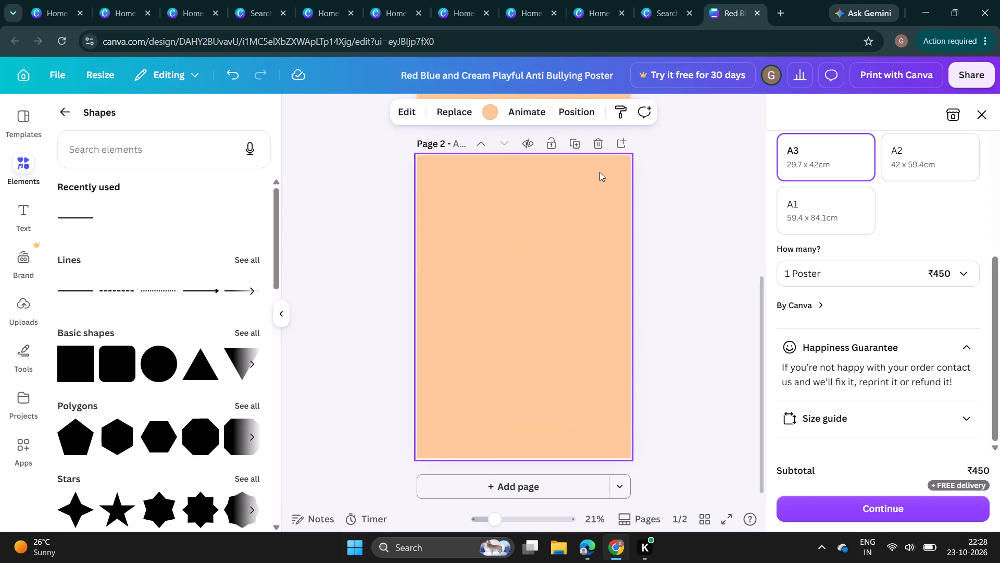
Group the Coffee heading, the underline and the Hunk subheading on page 1.
{"action": "scroll", "coordinate": [530, 309], "scroll_direction": "up", "scroll_amount": 5}
{"action": "scroll", "coordinate": [530, 238], "scroll_direction": "up", "scroll_amount": 2}
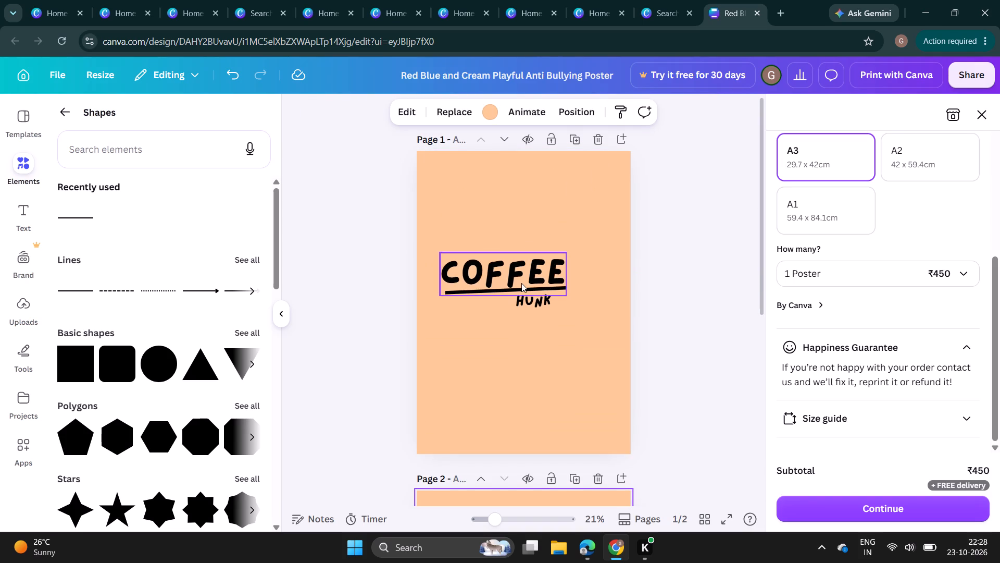
{"action": "left_click", "coordinate": [429, 241]}
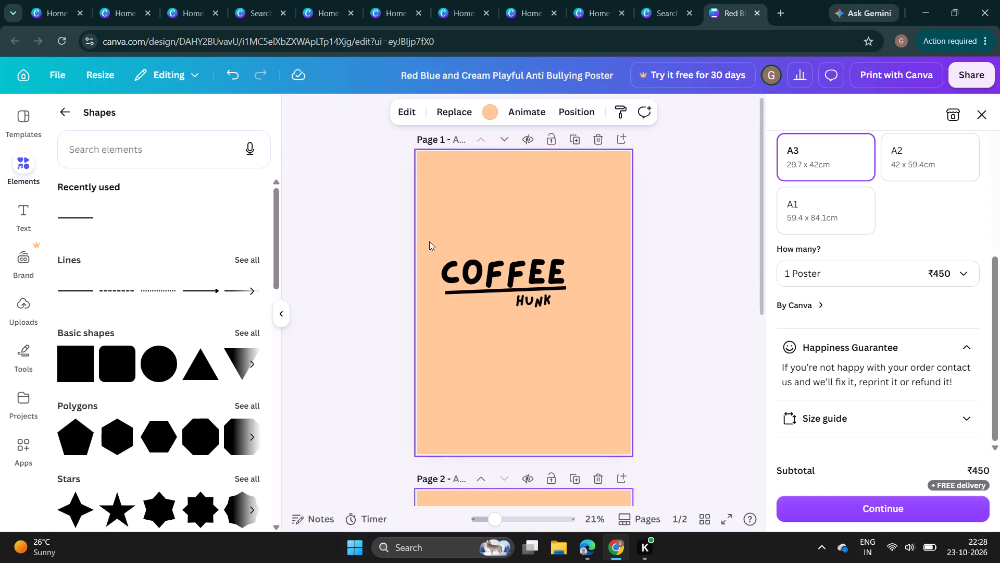
{"action": "left_click_drag", "start_coordinate": [434, 260], "coordinate": [595, 312]}
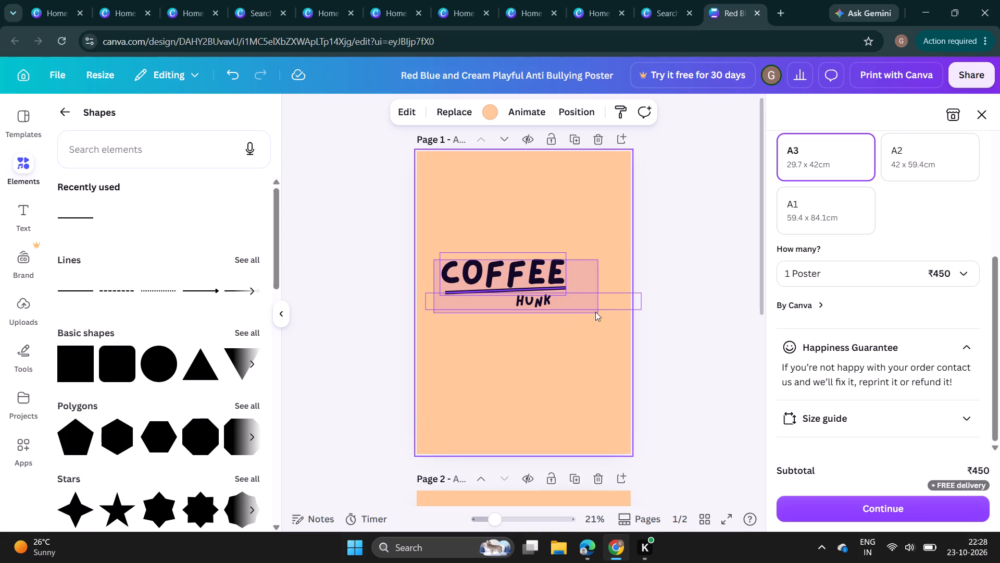
{"action": "left_click_drag", "start_coordinate": [595, 312], "coordinate": [581, 308]}
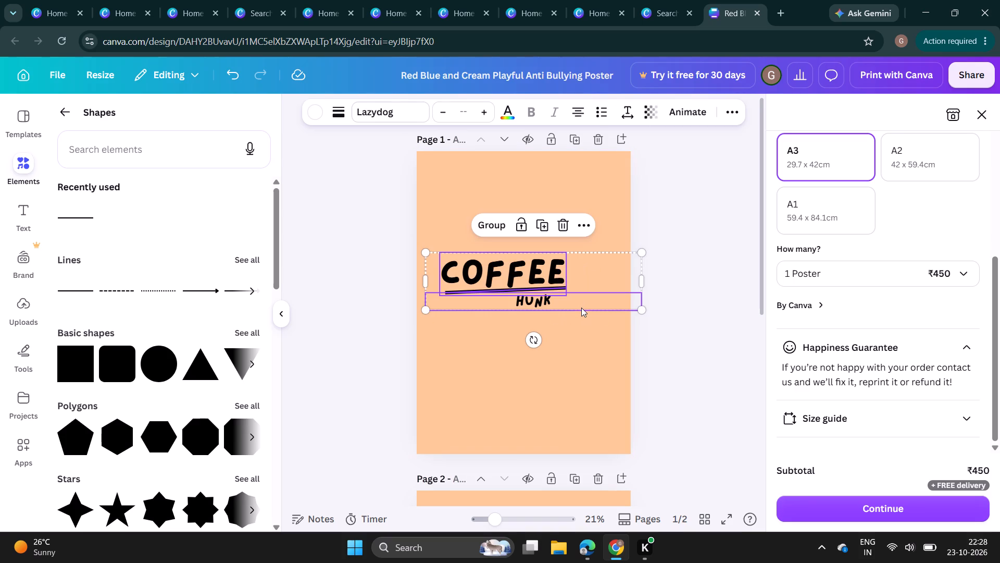
{"action": "left_click", "coordinate": [484, 223]}
{"action": "left_click", "coordinate": [519, 356]}
Move the grouped Coffee Hunk lettering slightly upward on page 1.
{"action": "left_click_drag", "start_coordinate": [520, 284], "coordinate": [520, 283]}
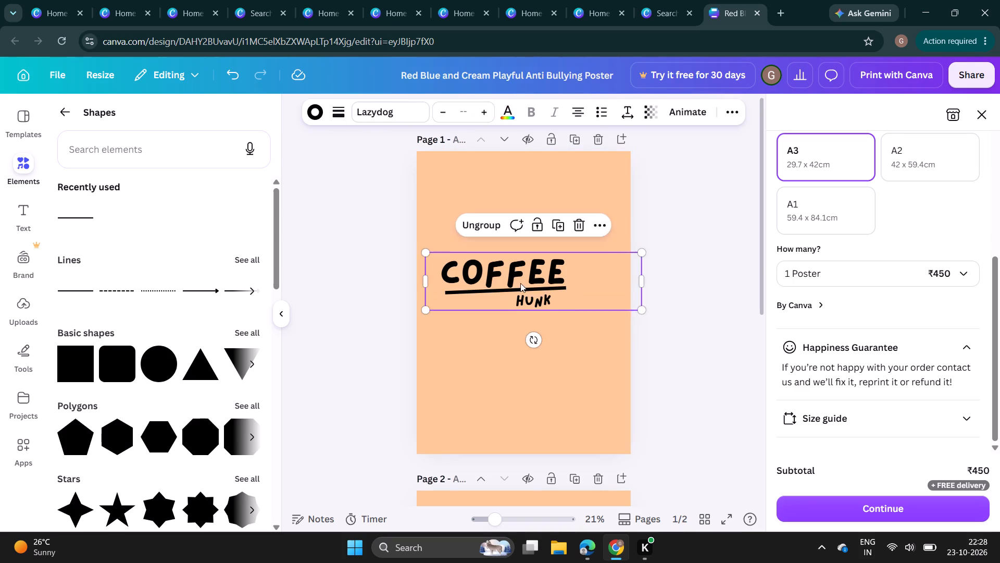
{"action": "left_click_drag", "start_coordinate": [520, 283], "coordinate": [520, 275]}
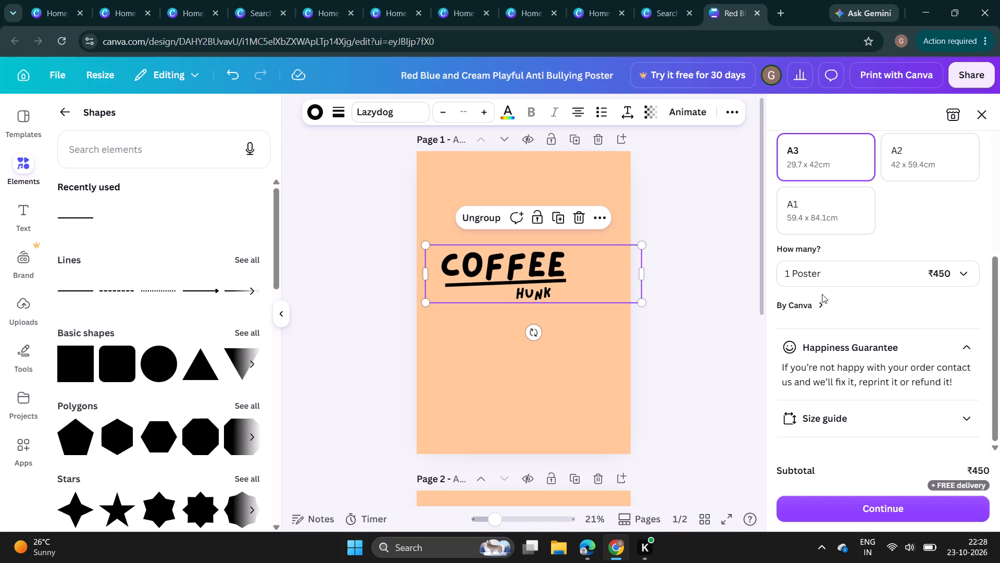
Move the grouped Coffee Hunk lettering slightly right and down on page 1.
{"action": "left_click", "coordinate": [701, 273]}
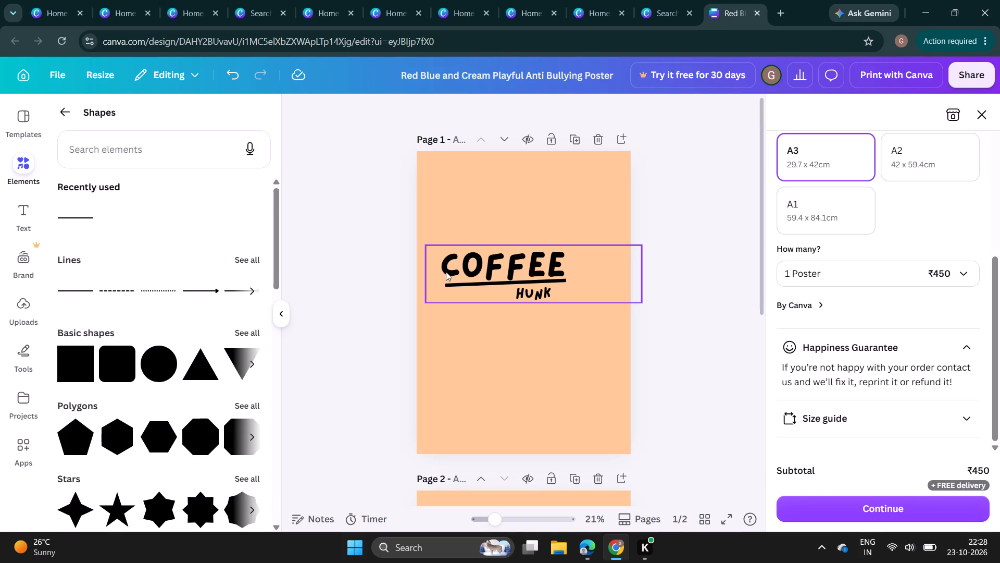
{"action": "left_click_drag", "start_coordinate": [501, 268], "coordinate": [517, 275]}
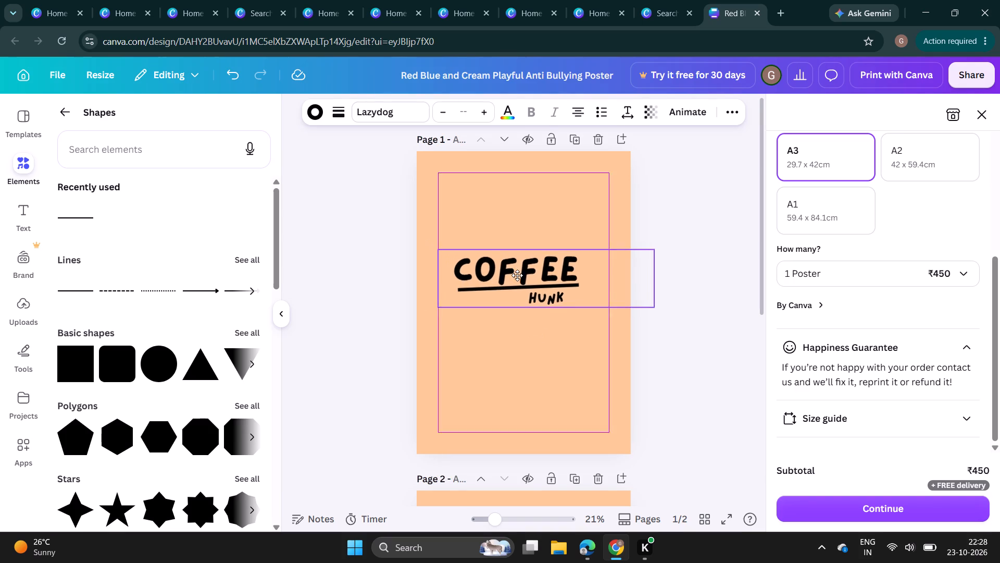
{"action": "left_click_drag", "start_coordinate": [517, 275], "coordinate": [516, 278]}
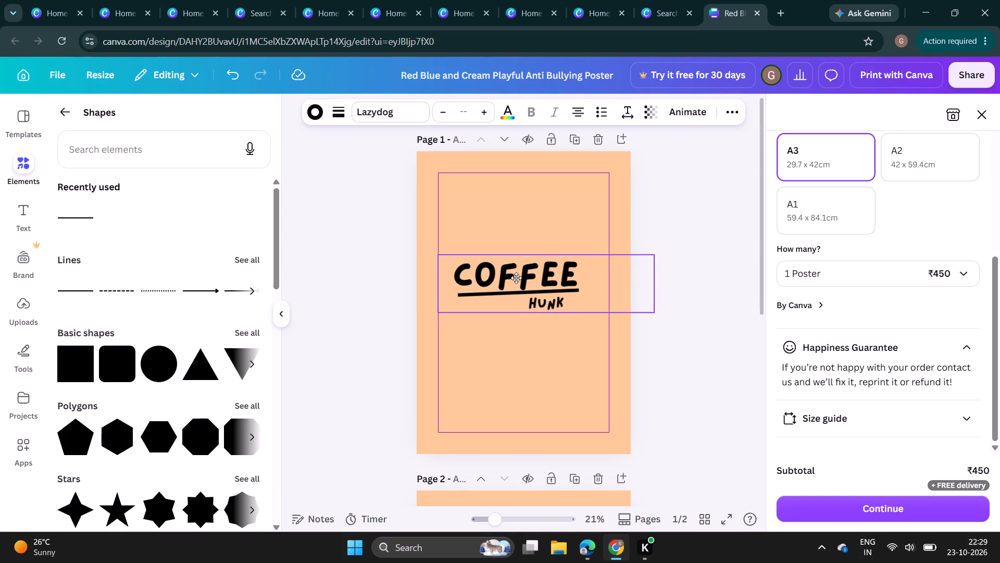
{"action": "left_click_drag", "start_coordinate": [516, 278], "coordinate": [513, 275]}
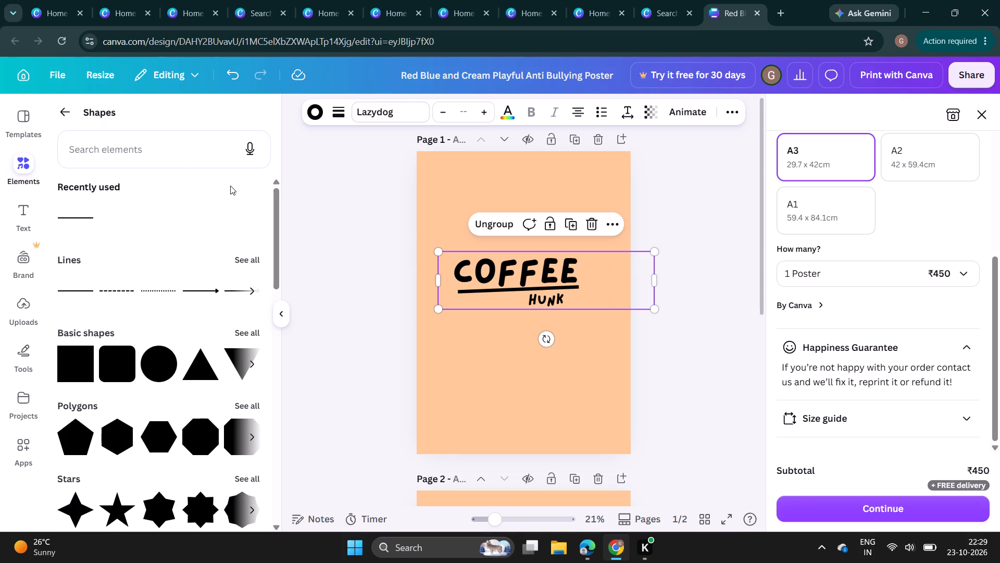
Search the whole elements library for "coffee beans" and show only the graphics.
{"action": "left_click", "coordinate": [146, 153]}
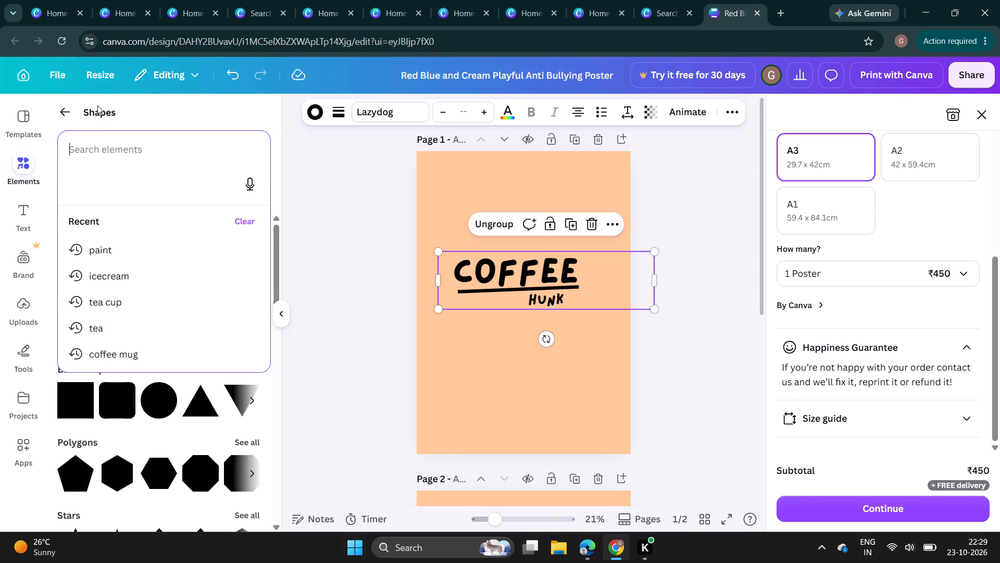
{"action": "left_click", "coordinate": [72, 109]}
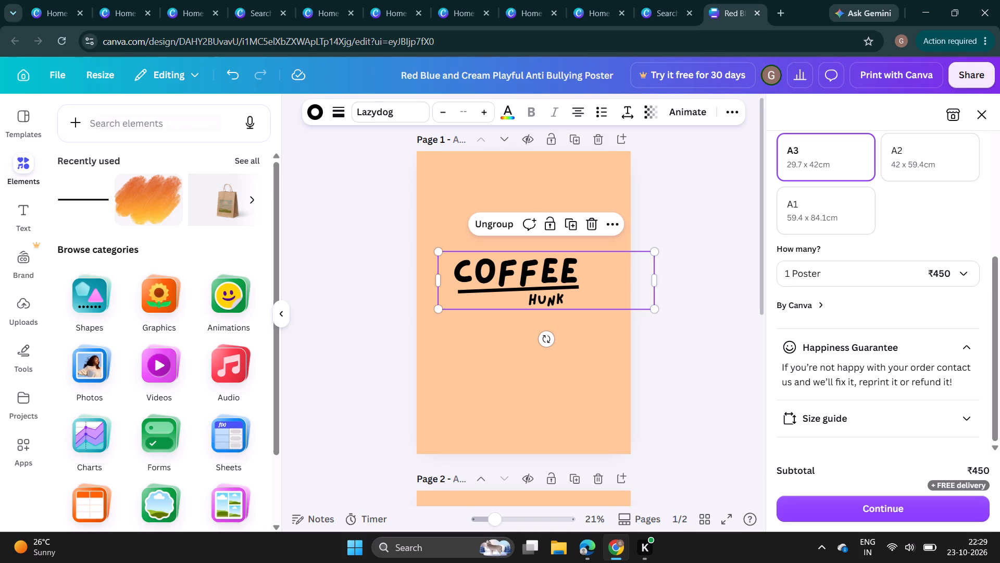
{"action": "left_click", "coordinate": [184, 124]}
{"action": "key", "text": "c"}
{"action": "type", "text": "offee beans"}
{"action": "key", "text": "Return"}
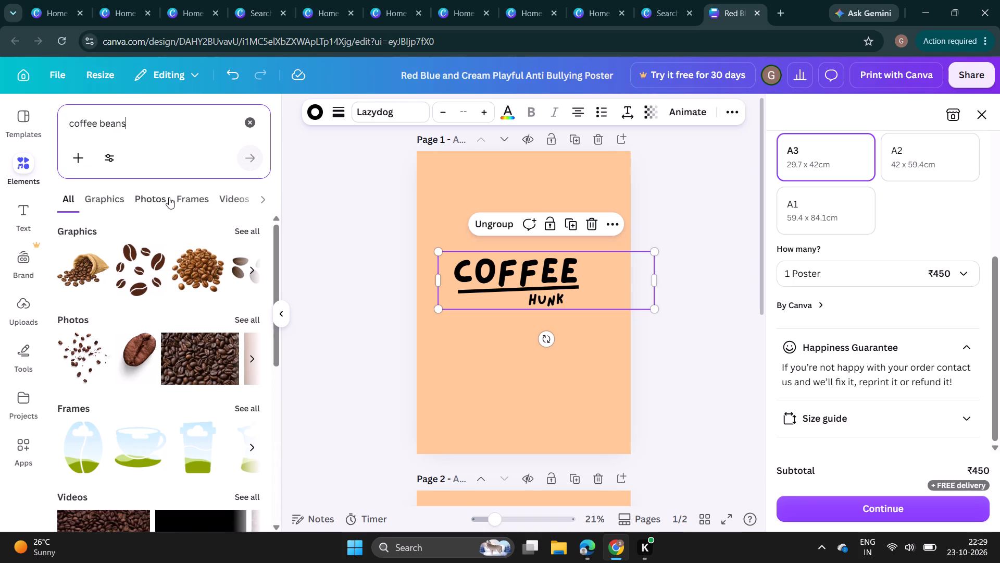
{"action": "scroll", "coordinate": [142, 286], "scroll_direction": "down", "scroll_amount": 1}
{"action": "scroll", "coordinate": [192, 290], "scroll_direction": "up", "scroll_amount": 2}
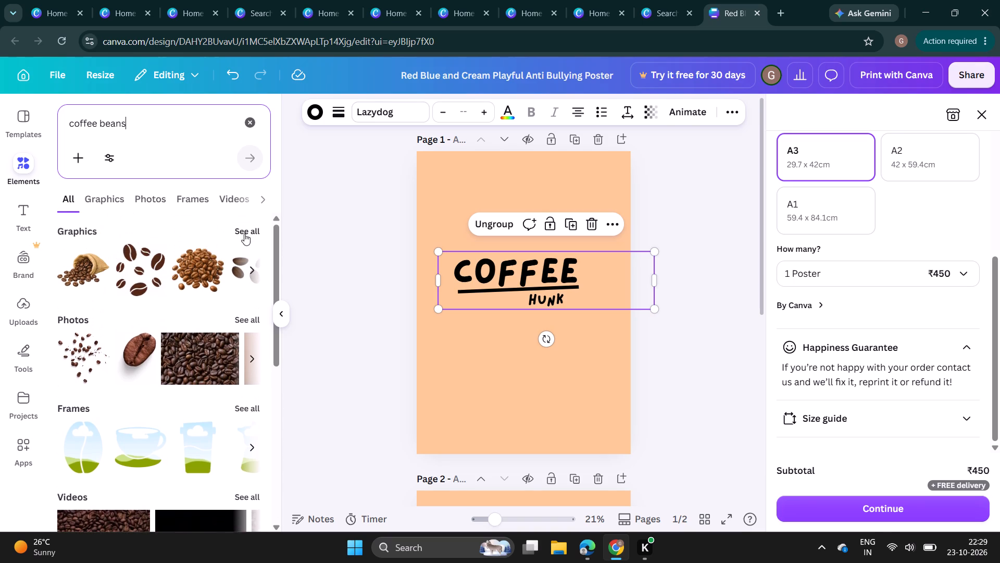
{"action": "left_click", "coordinate": [244, 234]}
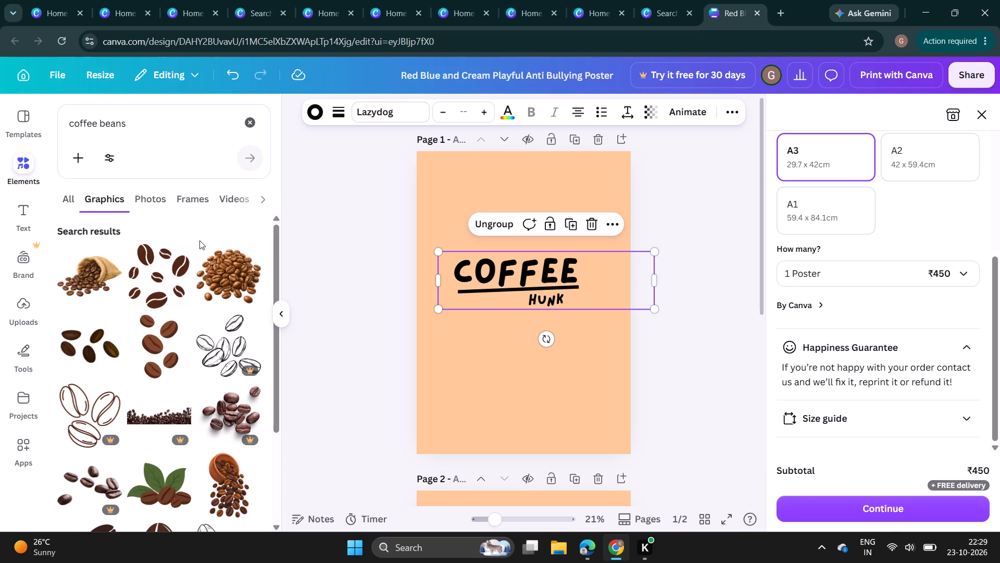
Add the graphic of five scattered dark coffee beans and place it in the poster's top-right corner.
{"action": "scroll", "coordinate": [144, 284], "scroll_direction": "down", "scroll_amount": 1}
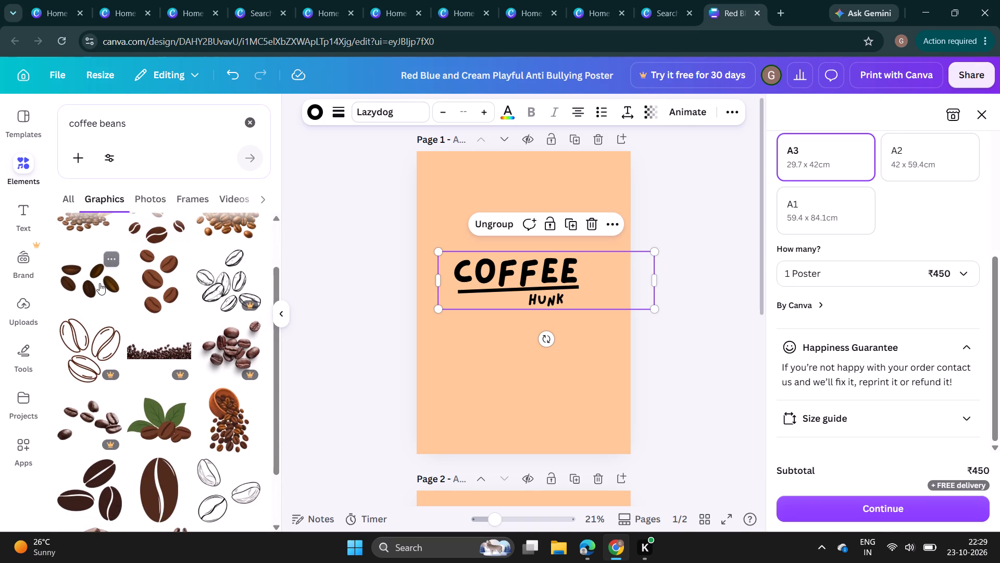
{"action": "left_click", "coordinate": [85, 281]}
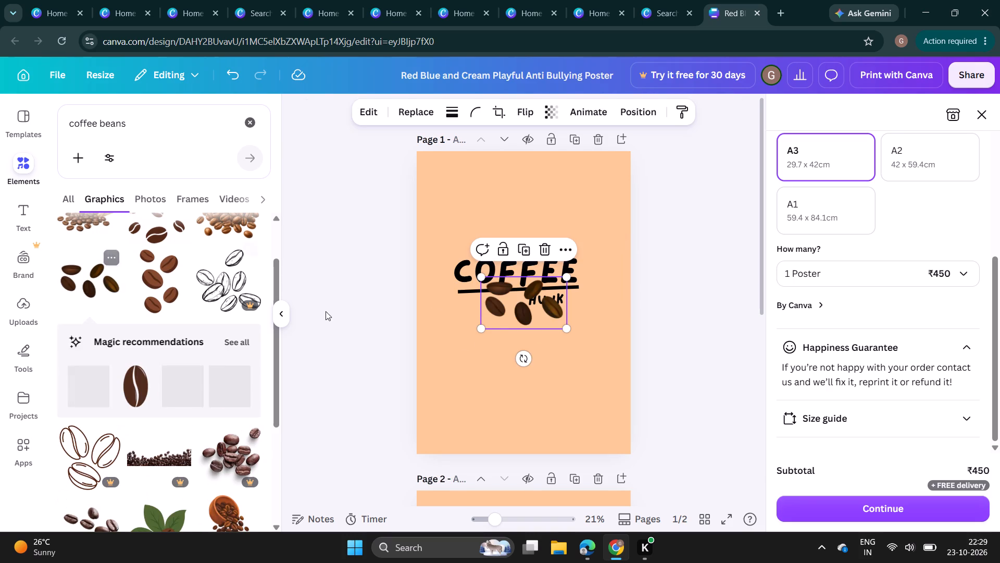
{"action": "left_click_drag", "start_coordinate": [532, 298], "coordinate": [565, 193]}
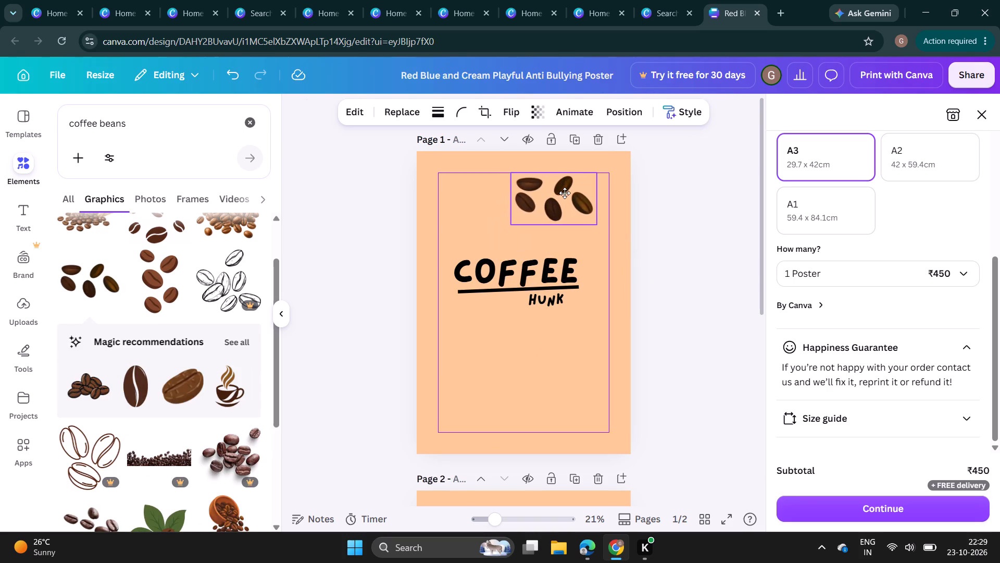
{"action": "left_click_drag", "start_coordinate": [565, 193], "coordinate": [574, 190]}
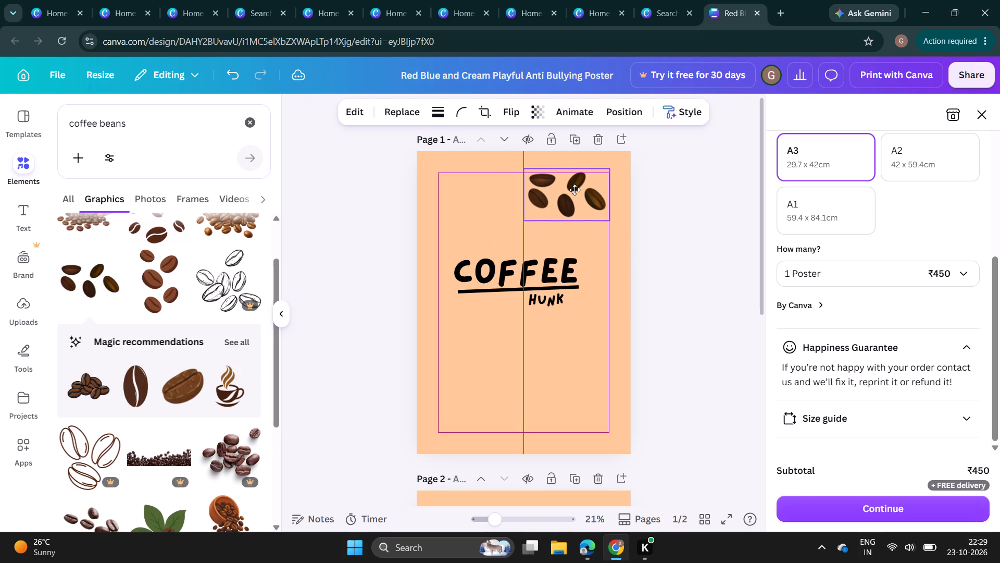
{"action": "left_click_drag", "start_coordinate": [574, 190], "coordinate": [593, 175]}
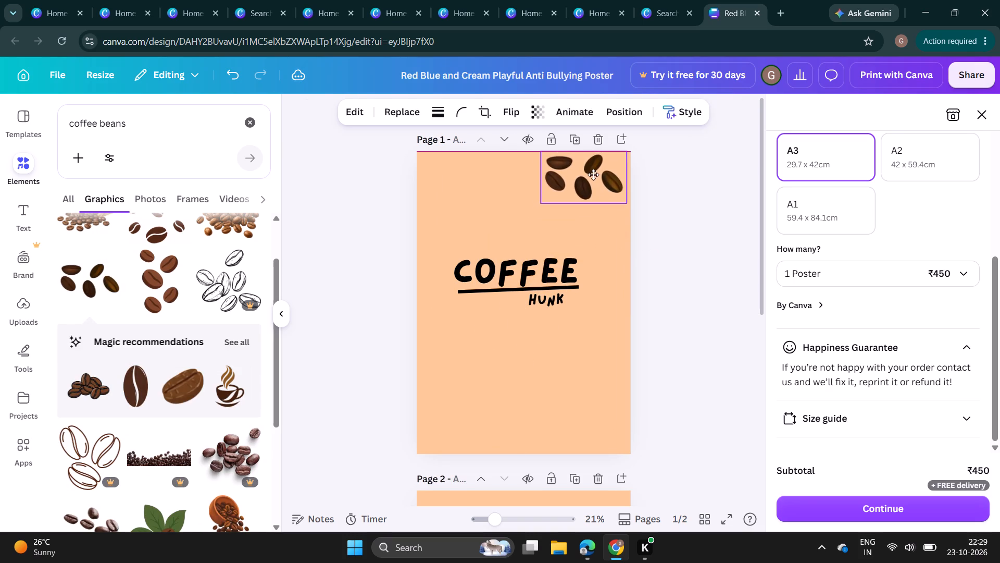
{"action": "left_click_drag", "start_coordinate": [593, 175], "coordinate": [593, 173]}
Enlarge the coffee beans graphic and shift it so it runs past the poster's top and right edges.
{"action": "left_click_drag", "start_coordinate": [544, 200], "coordinate": [504, 224]}
{"action": "left_click_drag", "start_coordinate": [549, 207], "coordinate": [577, 205]}
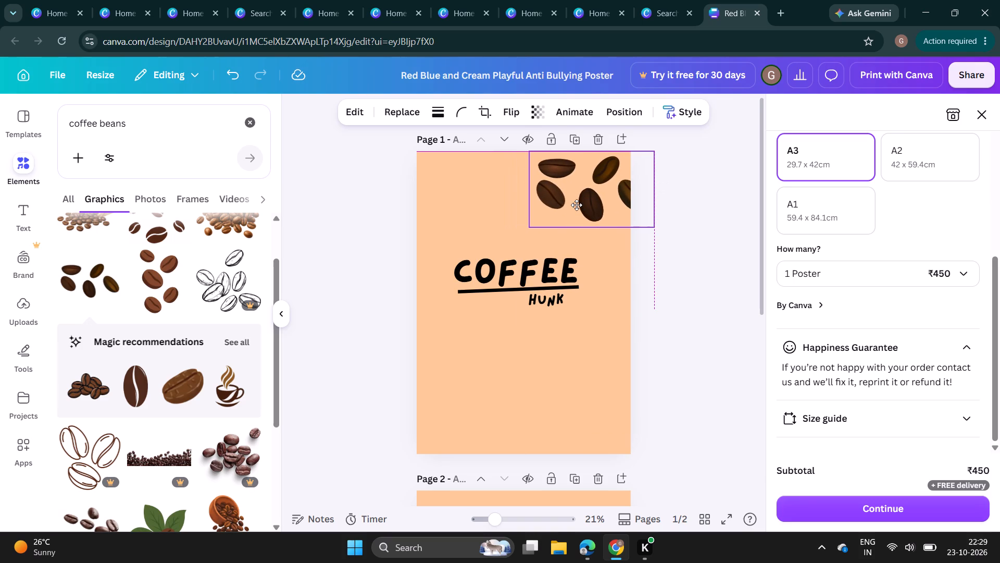
{"action": "left_click_drag", "start_coordinate": [577, 205], "coordinate": [569, 203]}
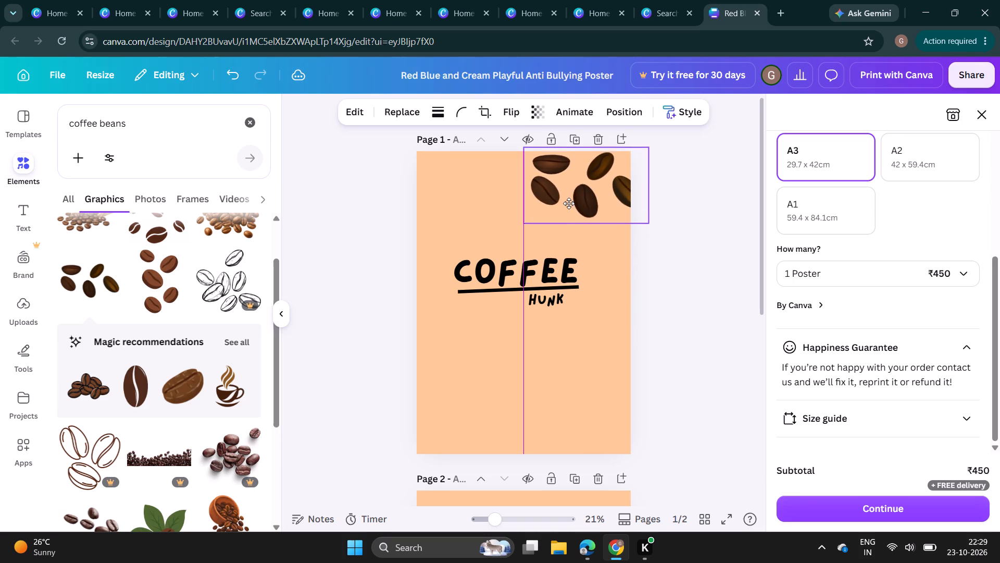
{"action": "left_click_drag", "start_coordinate": [569, 203], "coordinate": [569, 202]}
{"action": "left_click", "coordinate": [471, 364]}
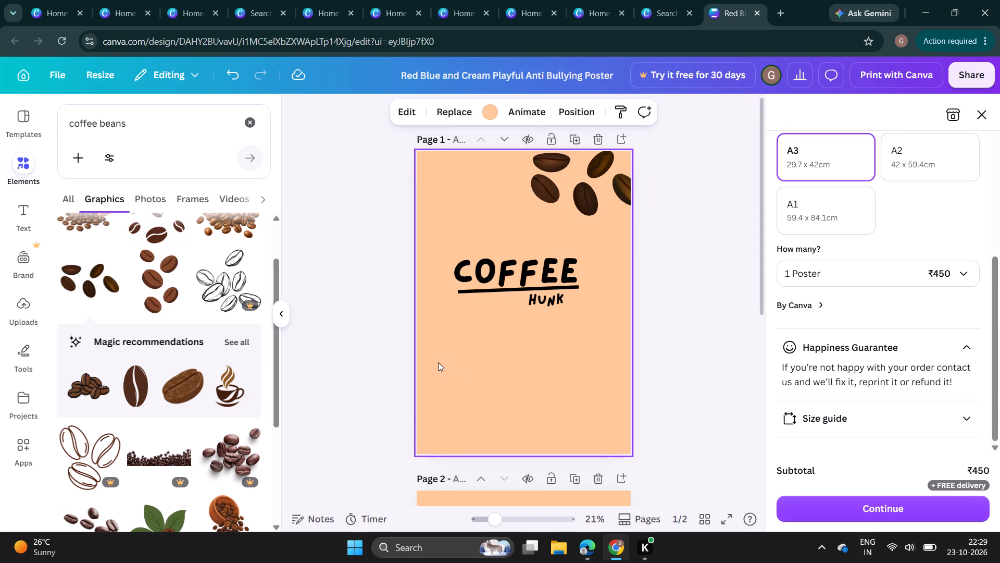
Duplicate the coffee beans graphic and place the copy below the lettering, overlapping the poster's left edge.
{"action": "left_click", "coordinate": [554, 179]}
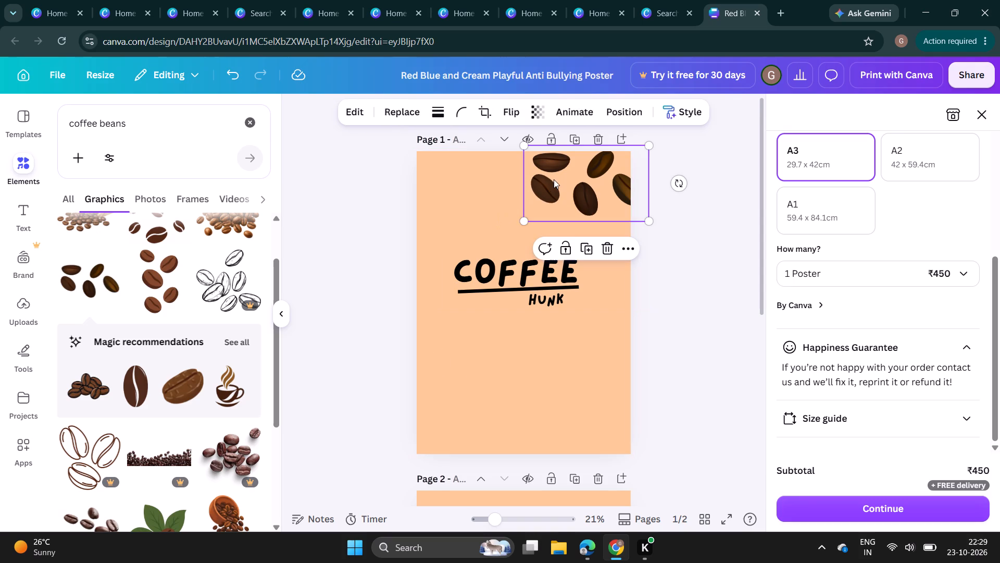
{"action": "left_click", "coordinate": [581, 248]}
{"action": "left_click", "coordinate": [461, 349]}
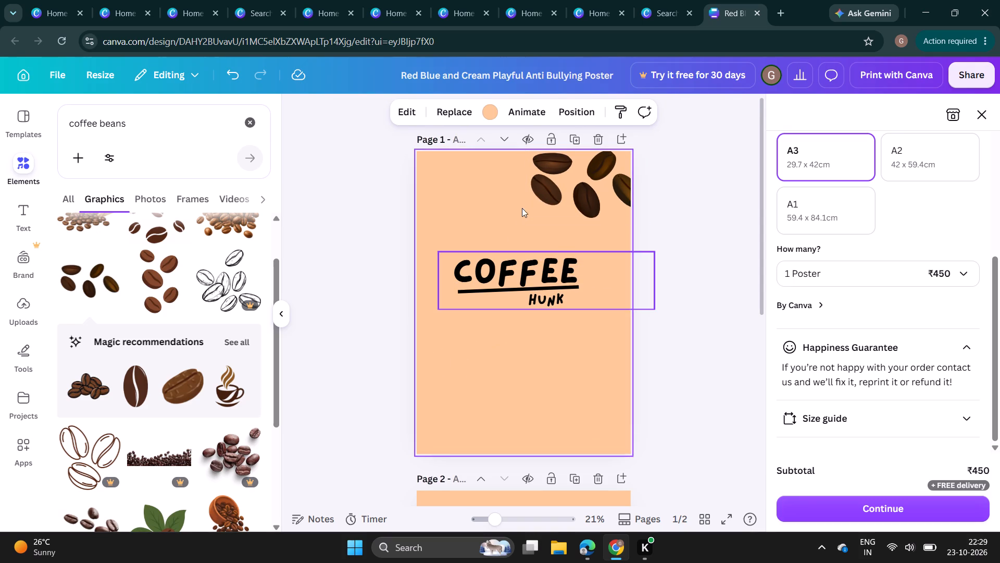
{"action": "left_click_drag", "start_coordinate": [534, 188], "coordinate": [415, 373]}
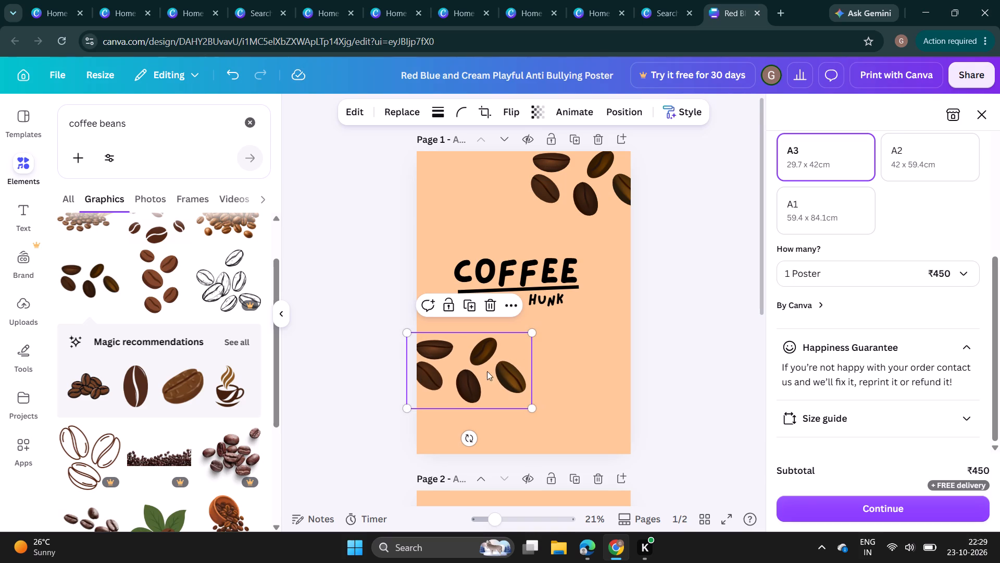
{"action": "left_click", "coordinate": [721, 308]}
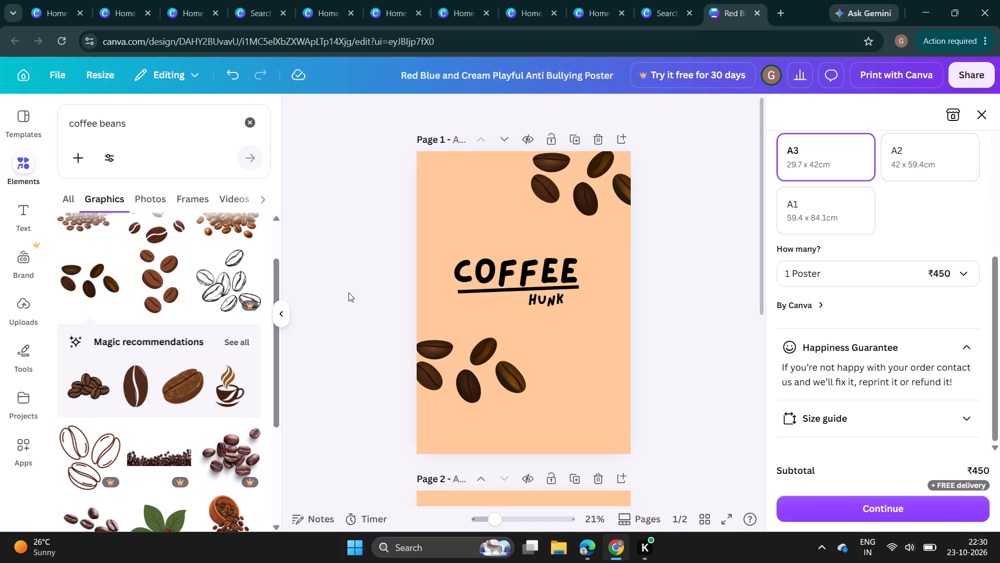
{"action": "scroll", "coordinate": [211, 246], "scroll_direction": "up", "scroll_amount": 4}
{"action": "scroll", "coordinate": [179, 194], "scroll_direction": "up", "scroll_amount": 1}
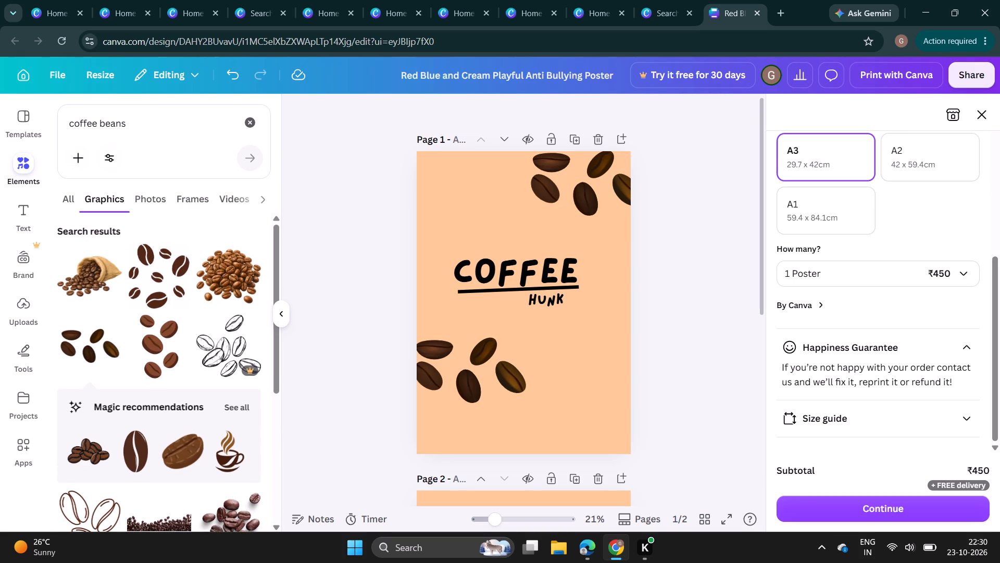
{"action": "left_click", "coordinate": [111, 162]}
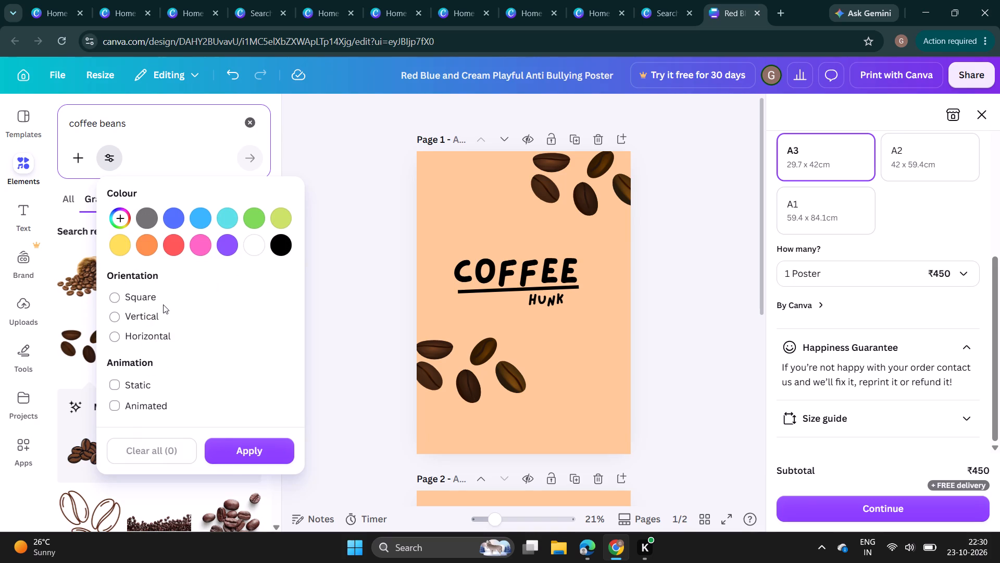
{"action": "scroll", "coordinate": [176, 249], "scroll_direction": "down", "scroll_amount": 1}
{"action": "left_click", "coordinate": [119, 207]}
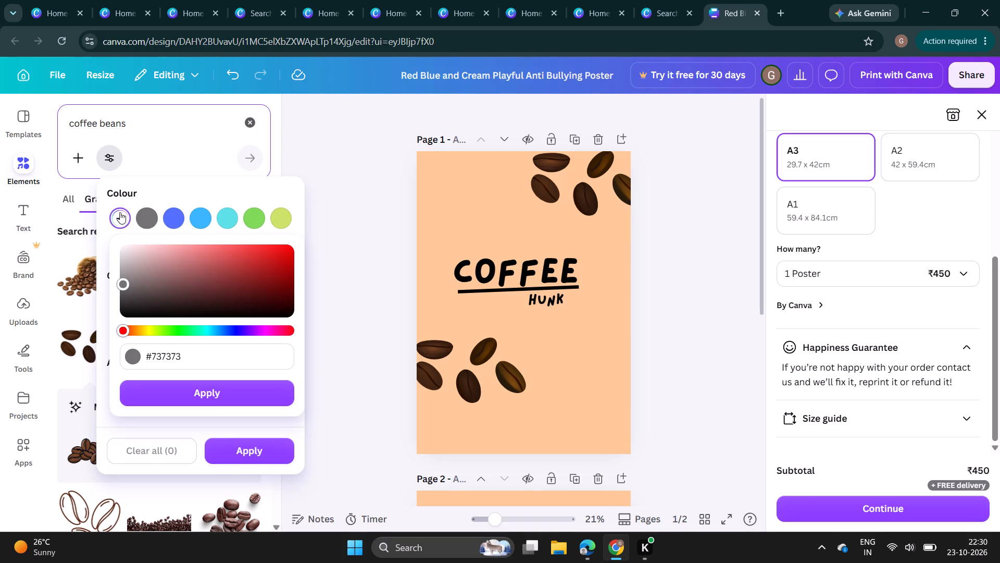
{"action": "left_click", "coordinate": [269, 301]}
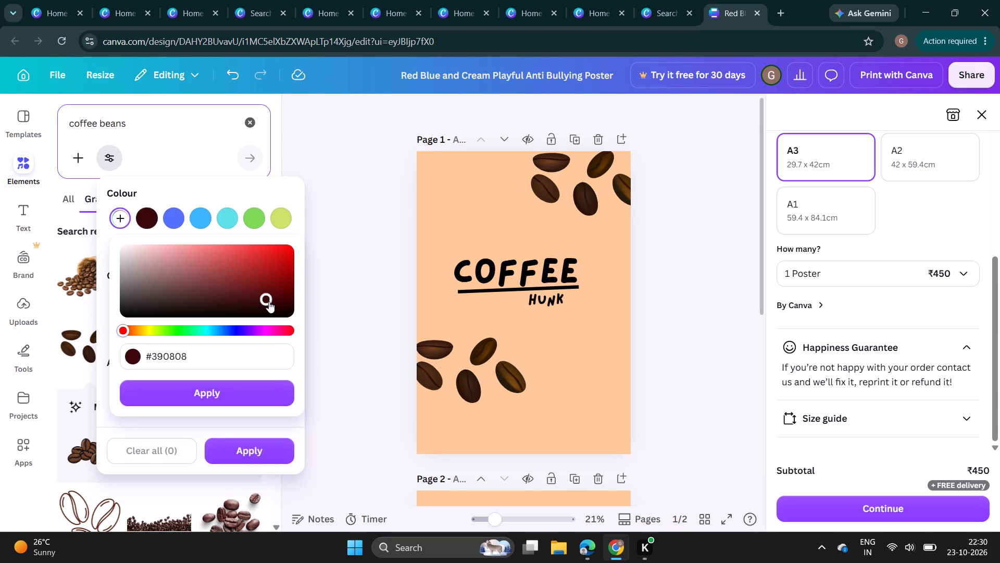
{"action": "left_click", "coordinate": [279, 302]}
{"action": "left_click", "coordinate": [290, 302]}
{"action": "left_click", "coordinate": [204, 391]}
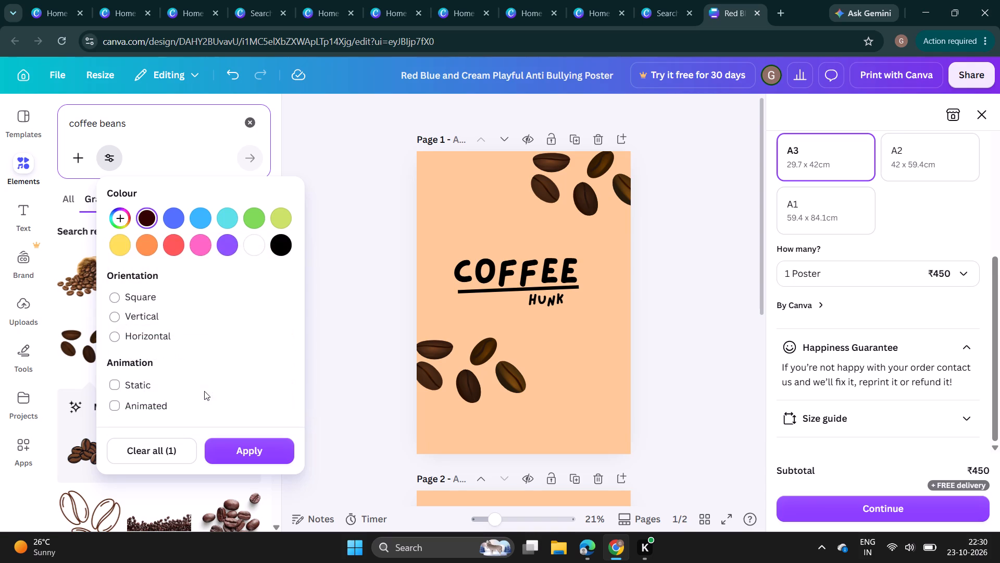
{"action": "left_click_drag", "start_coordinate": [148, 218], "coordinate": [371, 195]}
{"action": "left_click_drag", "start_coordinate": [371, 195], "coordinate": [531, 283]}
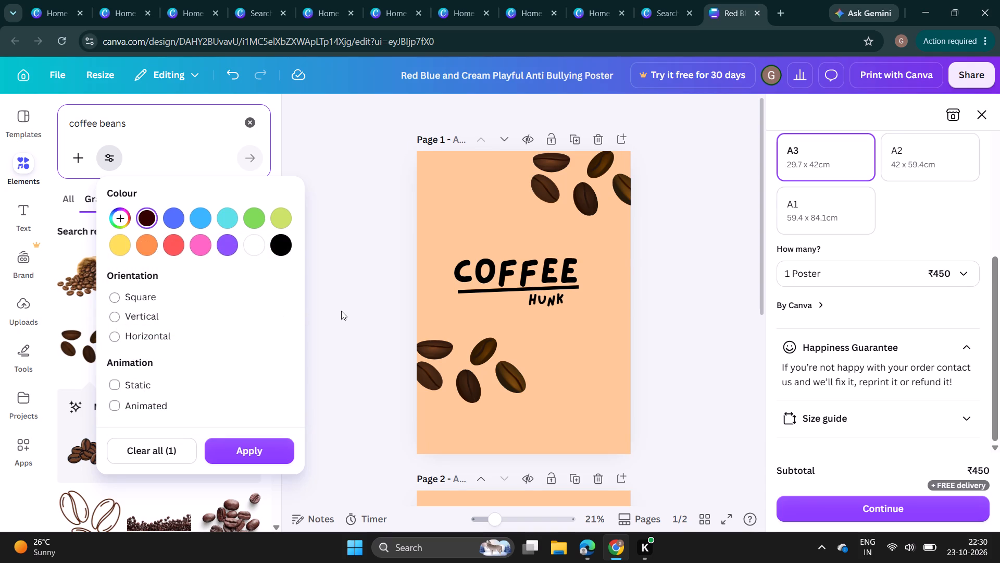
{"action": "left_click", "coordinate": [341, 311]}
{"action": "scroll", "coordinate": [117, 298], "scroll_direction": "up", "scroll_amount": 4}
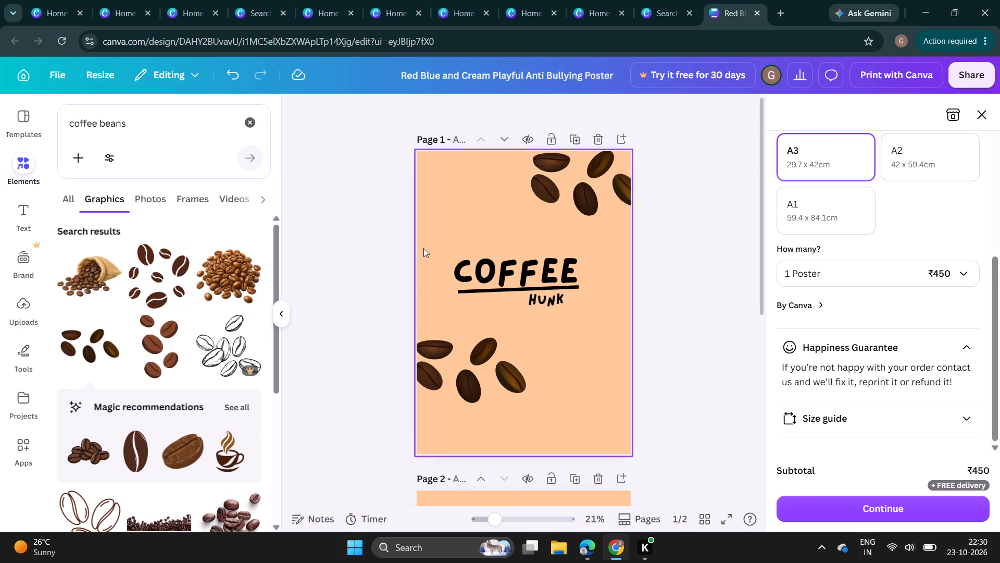
Recolour the text of the grouped "COFFEE HUNK" lettering dark maroon, #610F0F.
{"action": "left_click", "coordinate": [498, 288]}
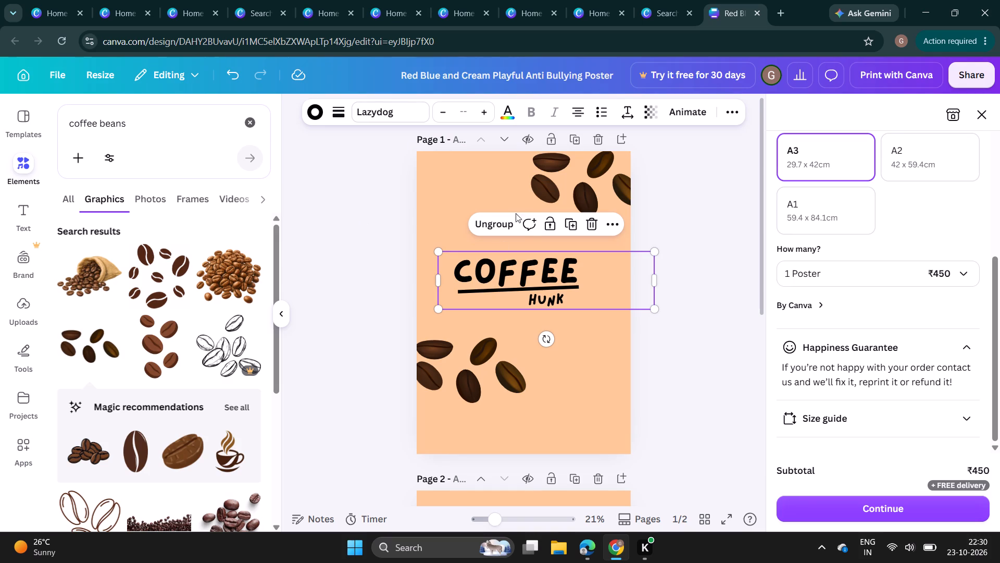
{"action": "left_click", "coordinate": [504, 107]}
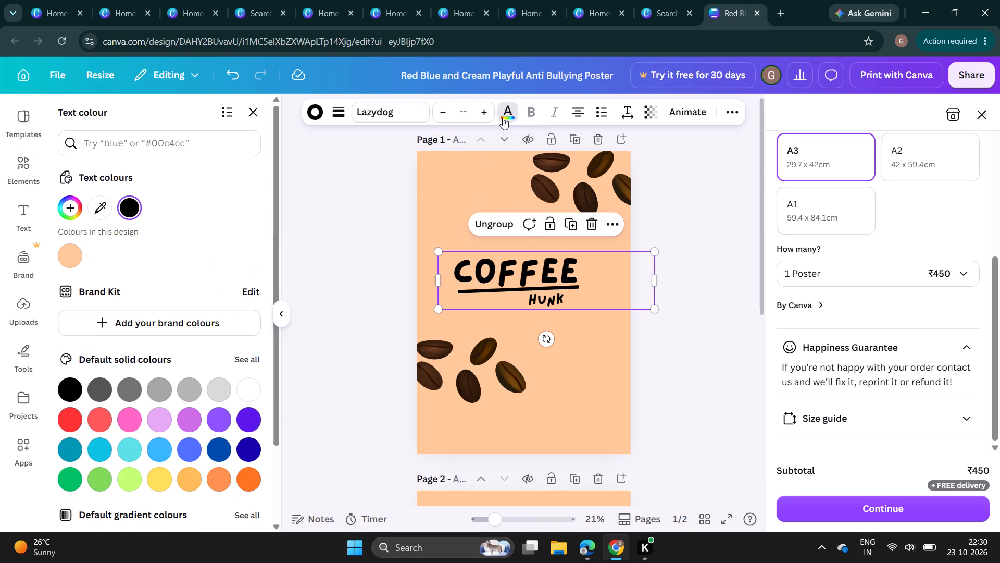
{"action": "left_click", "coordinate": [511, 104]}
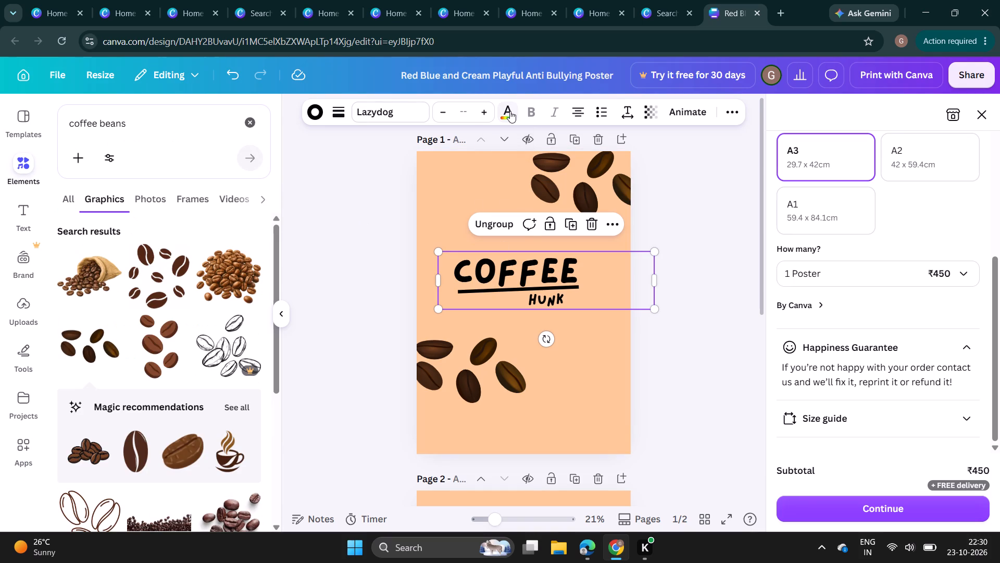
{"action": "left_click", "coordinate": [510, 111]}
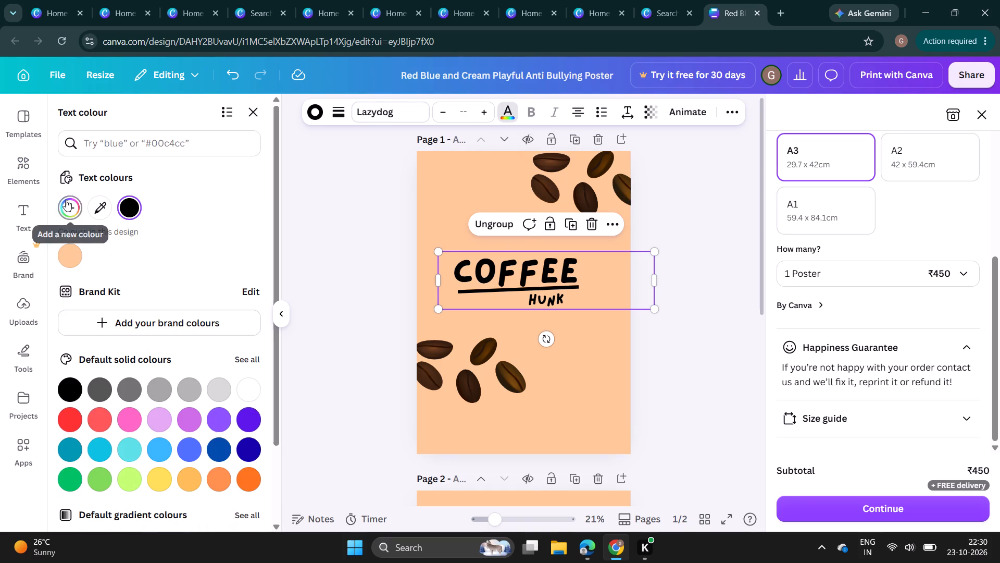
{"action": "left_click", "coordinate": [106, 206]}
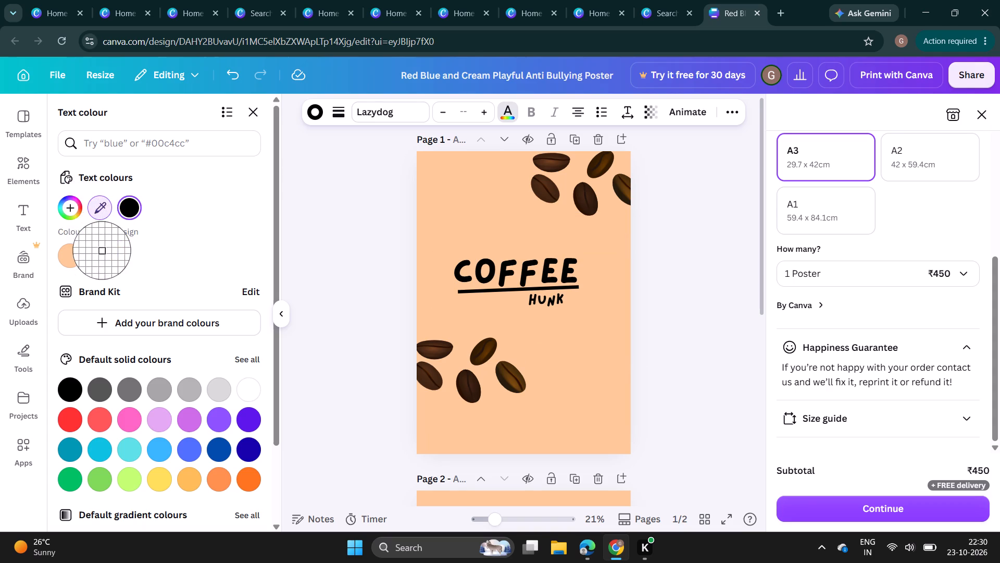
{"action": "left_click", "coordinate": [102, 200]}
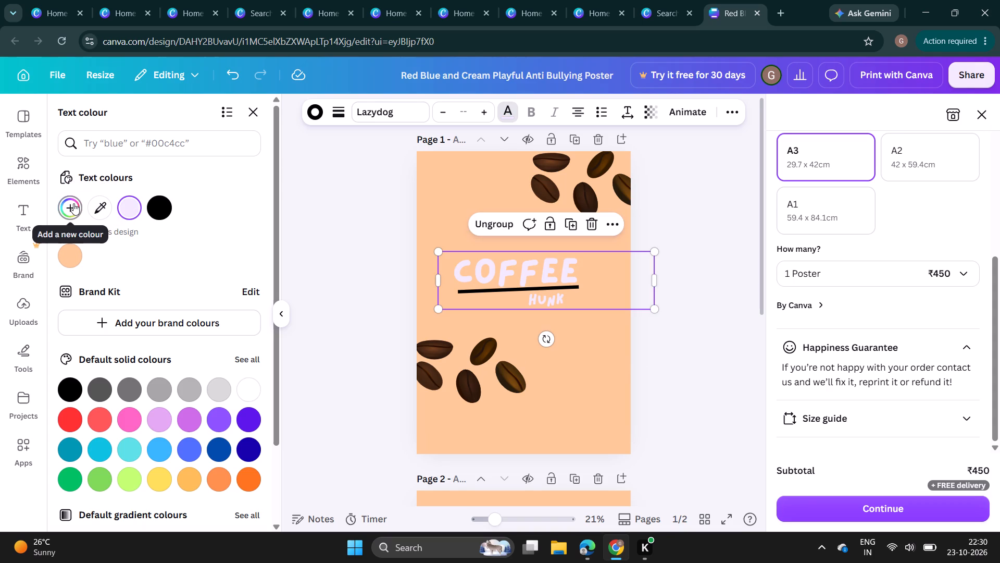
{"action": "left_click", "coordinate": [73, 203]}
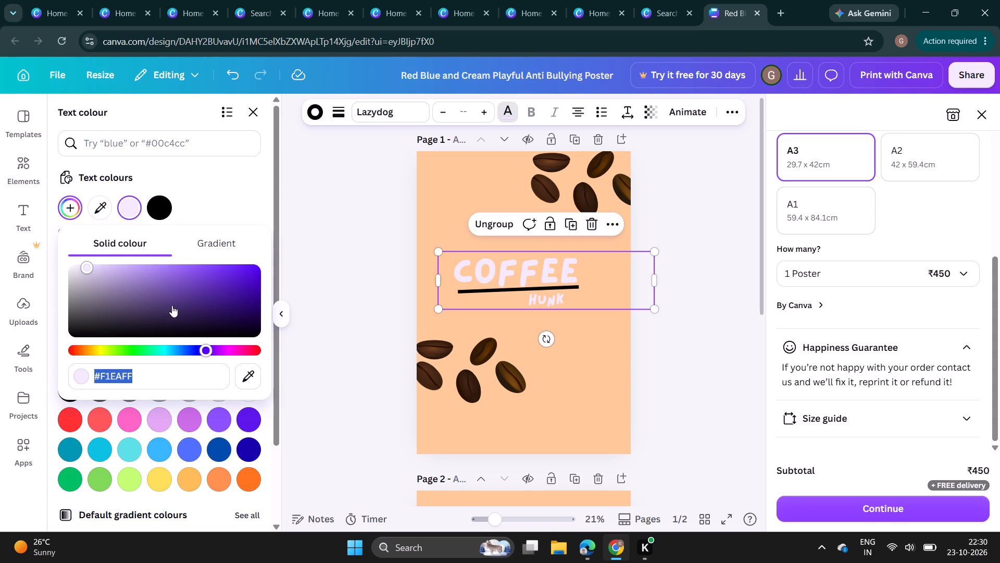
{"action": "scroll", "coordinate": [197, 352], "scroll_direction": "down", "scroll_amount": 2}
{"action": "left_click_drag", "start_coordinate": [206, 353], "coordinate": [213, 353]}
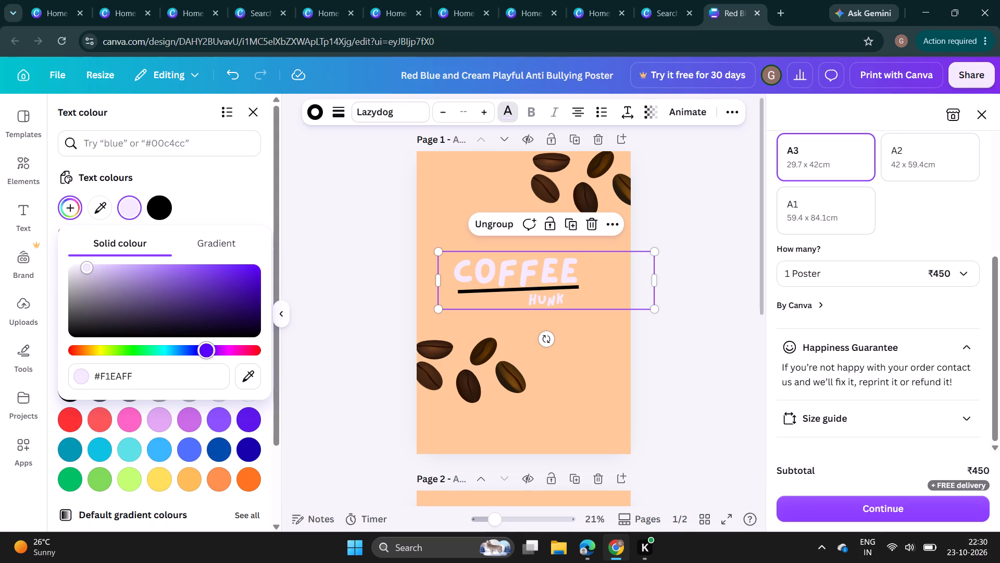
{"action": "left_click_drag", "start_coordinate": [213, 353], "coordinate": [276, 353]}
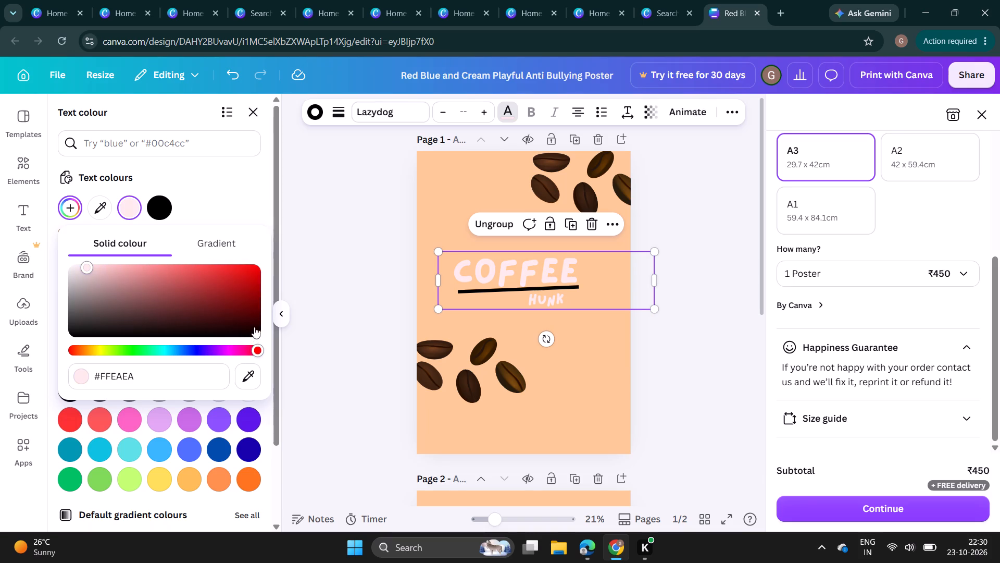
{"action": "left_click", "coordinate": [251, 323]}
{"action": "left_click", "coordinate": [232, 310]}
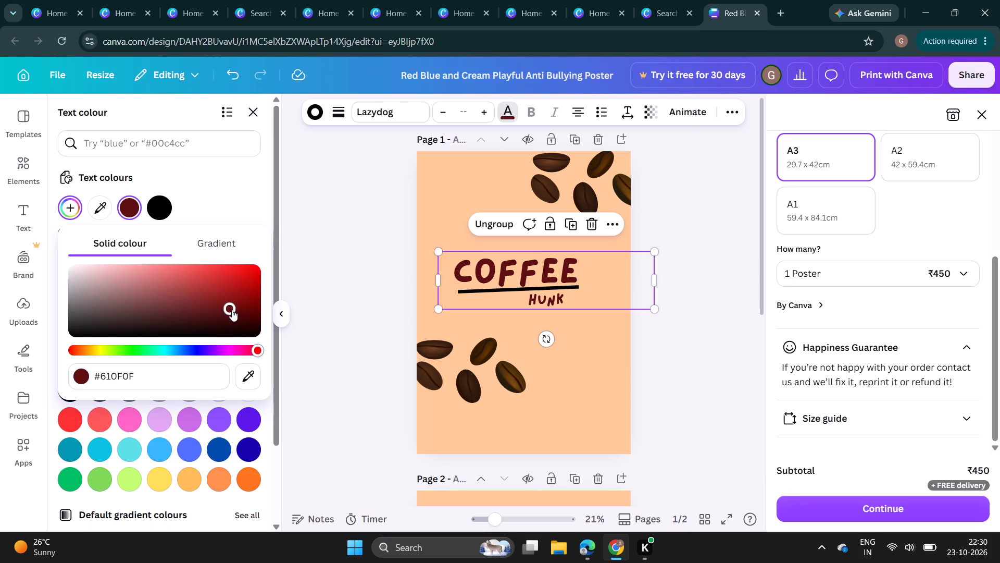
{"action": "left_click", "coordinate": [229, 205]}
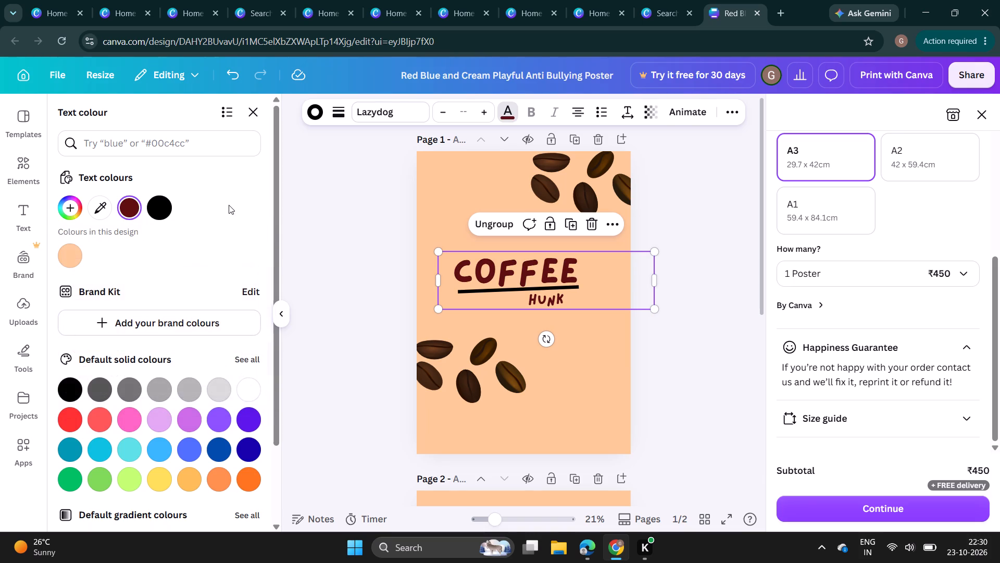
{"action": "left_click", "coordinate": [131, 208]}
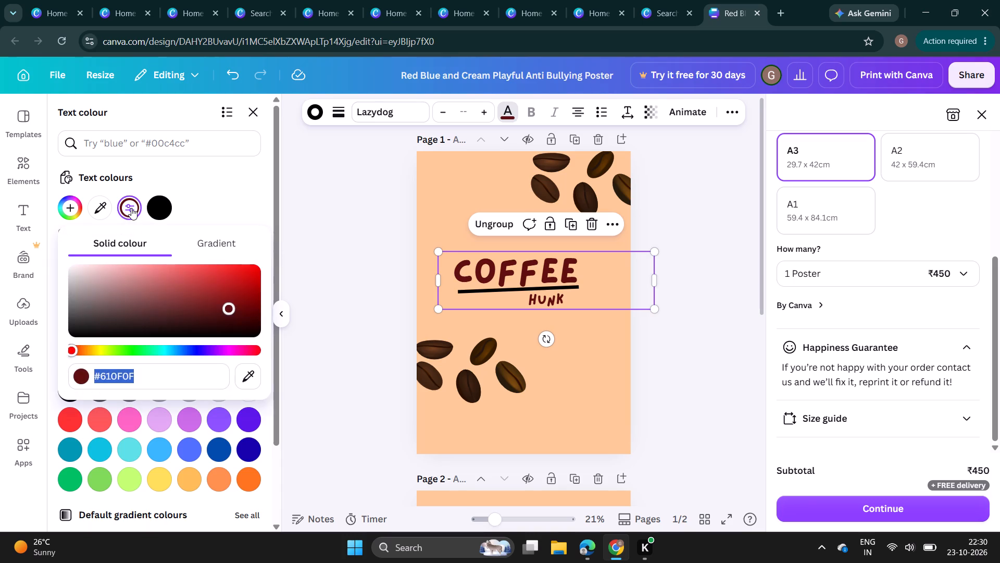
{"action": "left_click", "coordinate": [335, 251]}
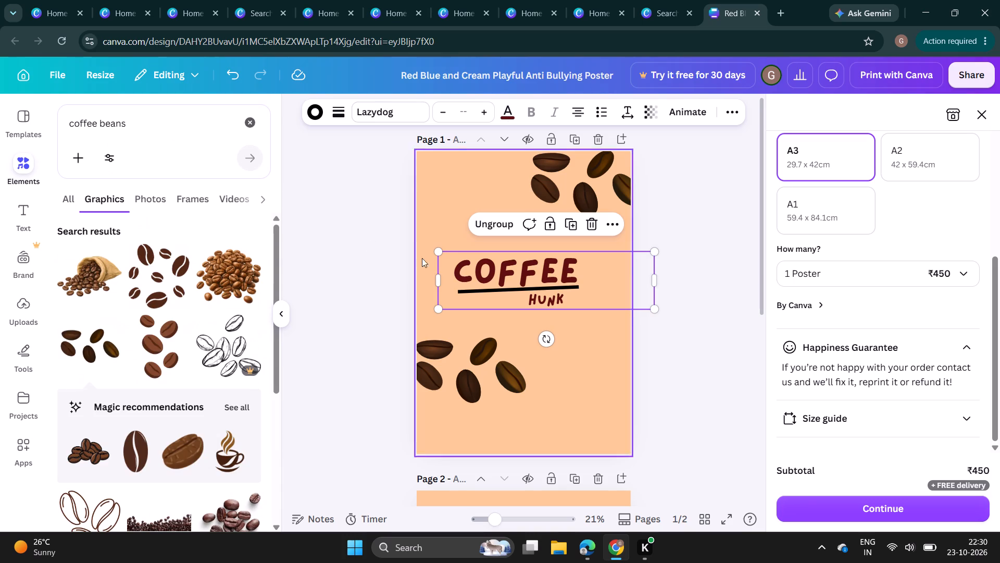
{"action": "left_click", "coordinate": [320, 285]}
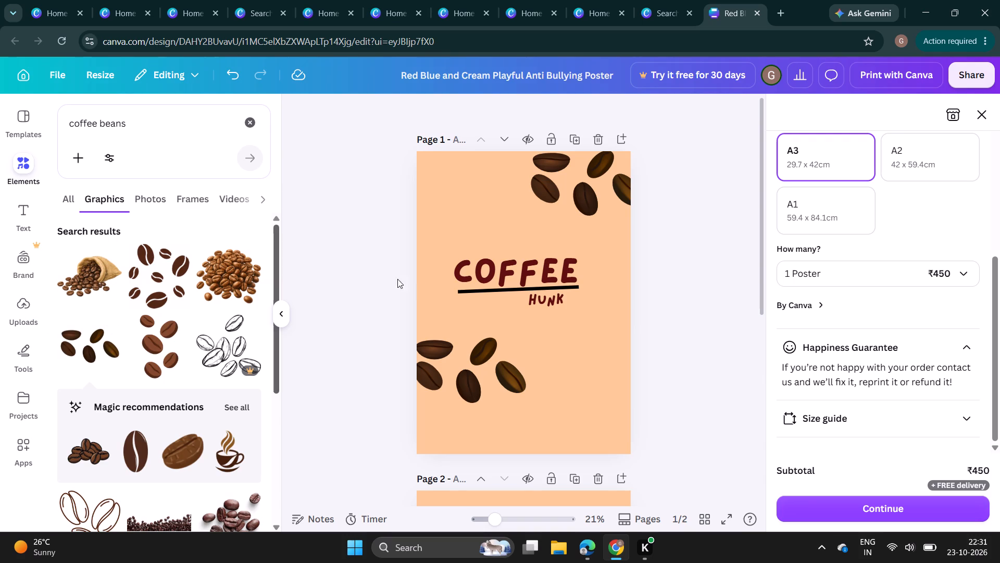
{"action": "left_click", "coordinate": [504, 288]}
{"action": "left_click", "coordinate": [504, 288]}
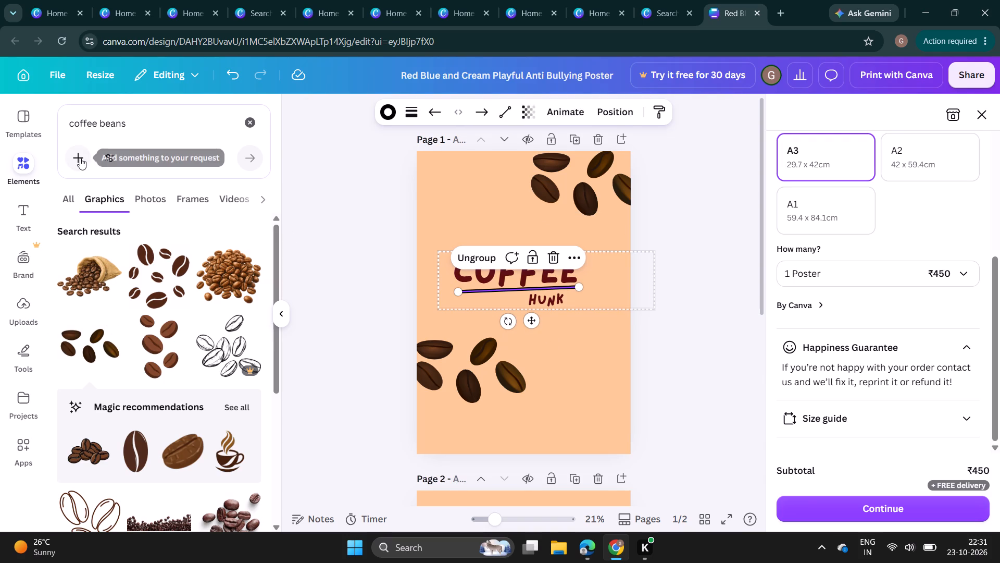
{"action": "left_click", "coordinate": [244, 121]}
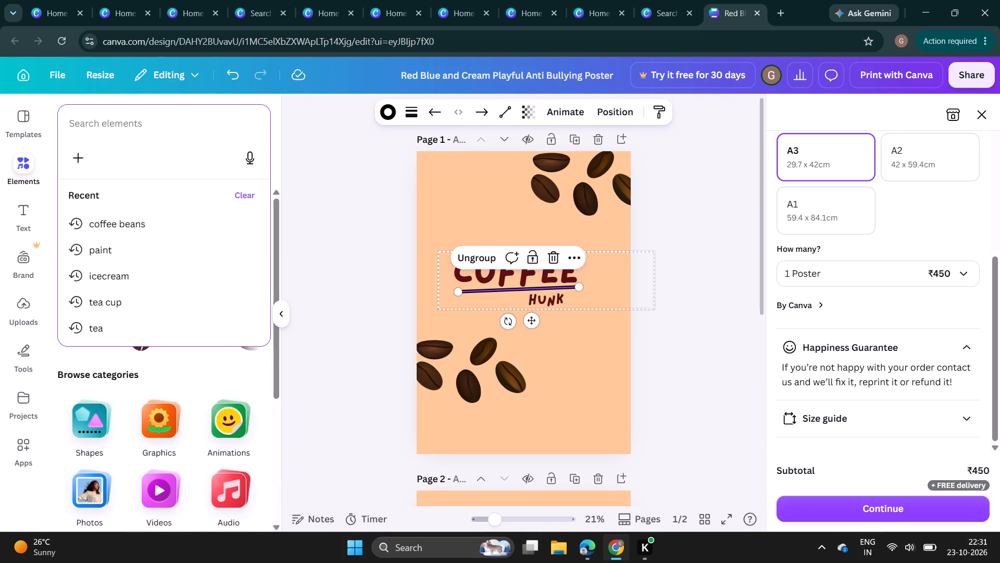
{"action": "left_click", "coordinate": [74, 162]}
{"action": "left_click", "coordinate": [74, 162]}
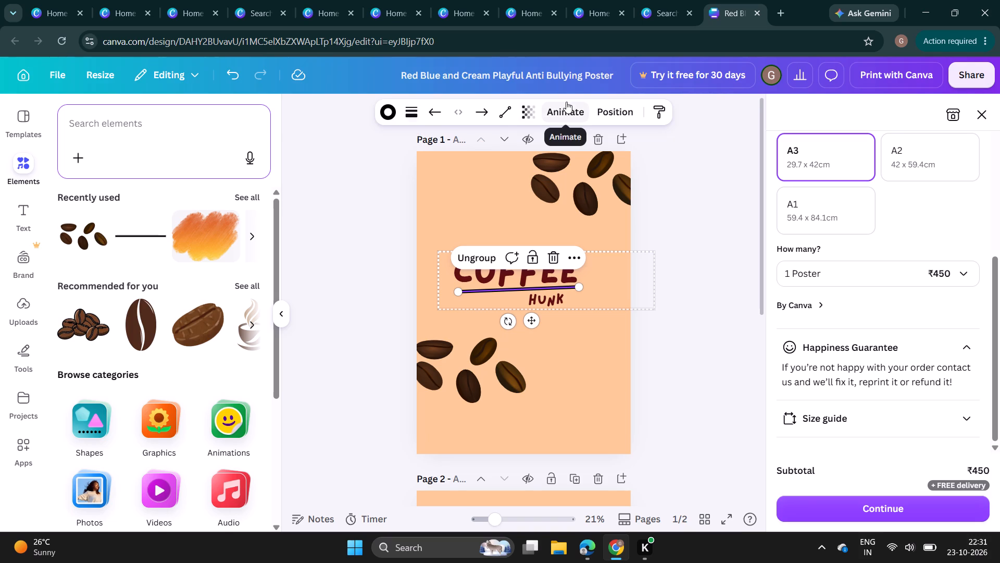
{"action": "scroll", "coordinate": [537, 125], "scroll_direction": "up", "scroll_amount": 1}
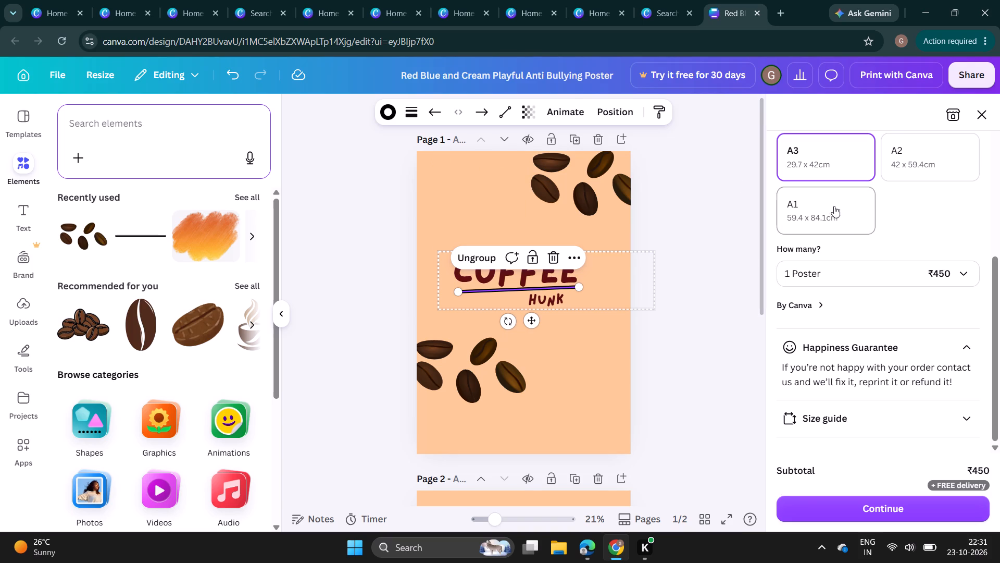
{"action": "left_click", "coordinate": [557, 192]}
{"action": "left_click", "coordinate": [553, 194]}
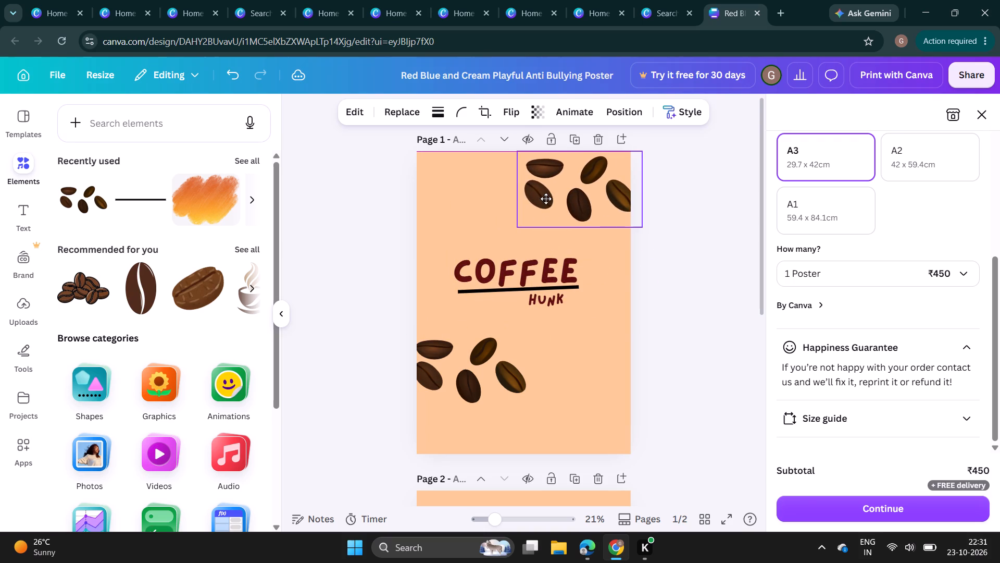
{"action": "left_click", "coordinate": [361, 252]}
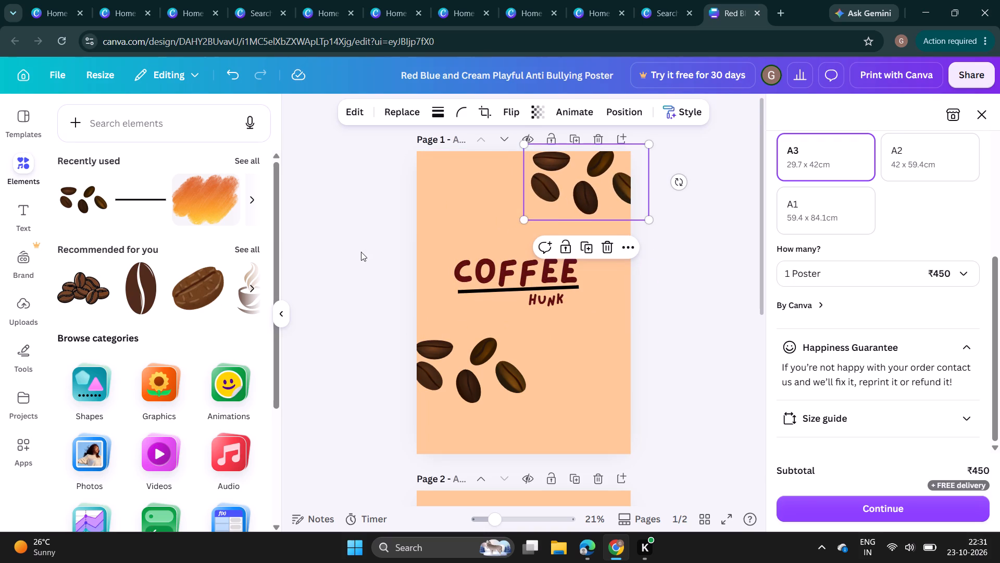
Slightly enlarge the coffee beans graphic in the poster's top-right corner.
{"action": "left_click", "coordinate": [539, 189]}
{"action": "left_click_drag", "start_coordinate": [522, 216], "coordinate": [517, 218]}
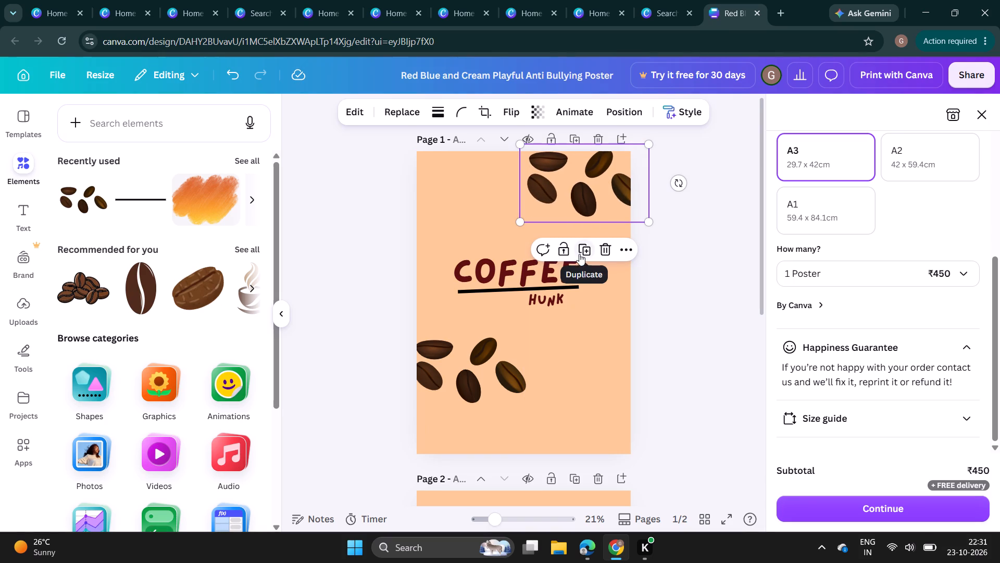
Duplicate the top-right coffee beans graphic, shrink the copy to a small cluster and place it just below the lettering's underline.
{"action": "left_click", "coordinate": [579, 250]}
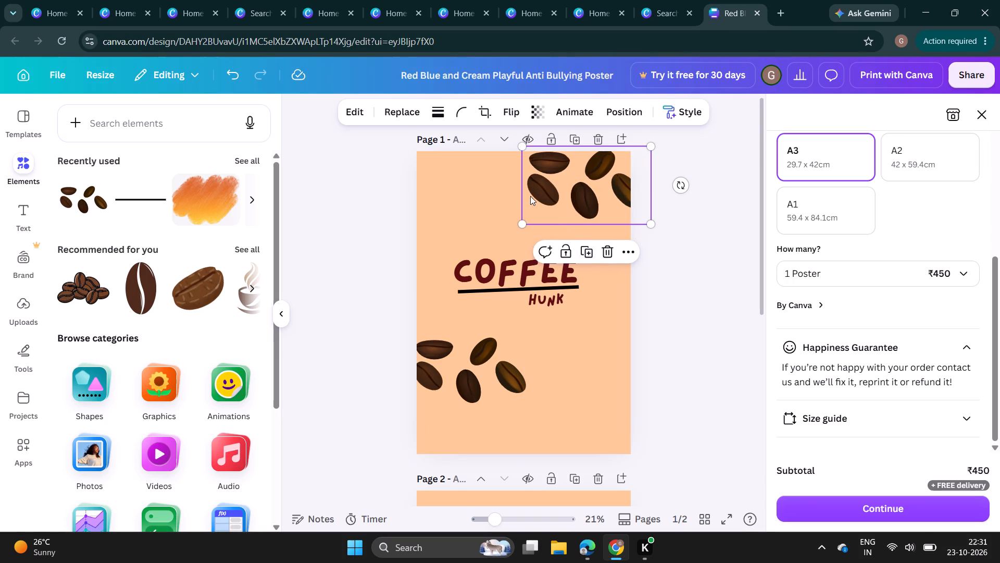
{"action": "left_click", "coordinate": [507, 201]}
{"action": "left_click_drag", "start_coordinate": [542, 198], "coordinate": [485, 289]}
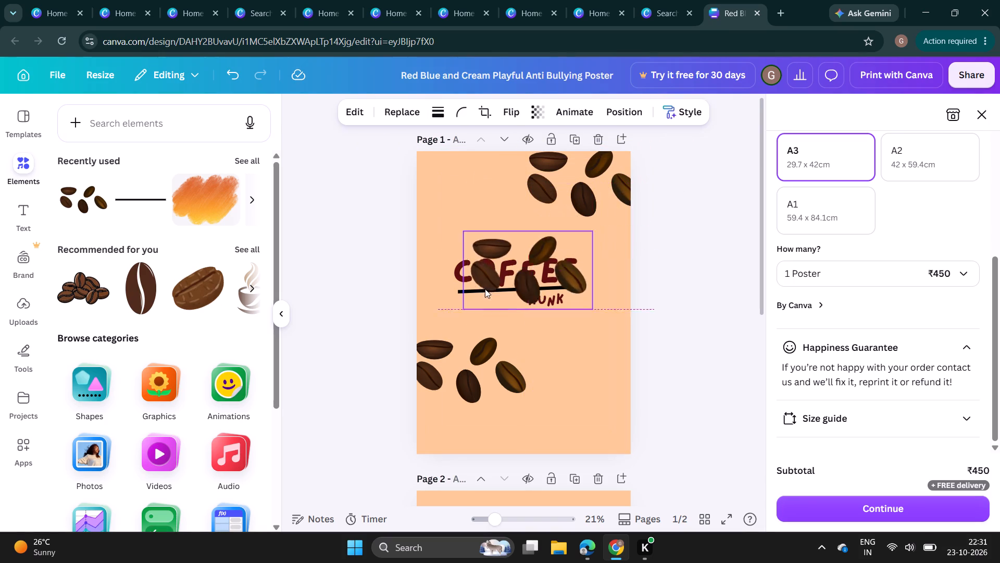
{"action": "left_click_drag", "start_coordinate": [485, 289], "coordinate": [477, 310]}
{"action": "left_click_drag", "start_coordinate": [581, 333], "coordinate": [492, 292]}
{"action": "left_click_drag", "start_coordinate": [486, 275], "coordinate": [487, 277]}
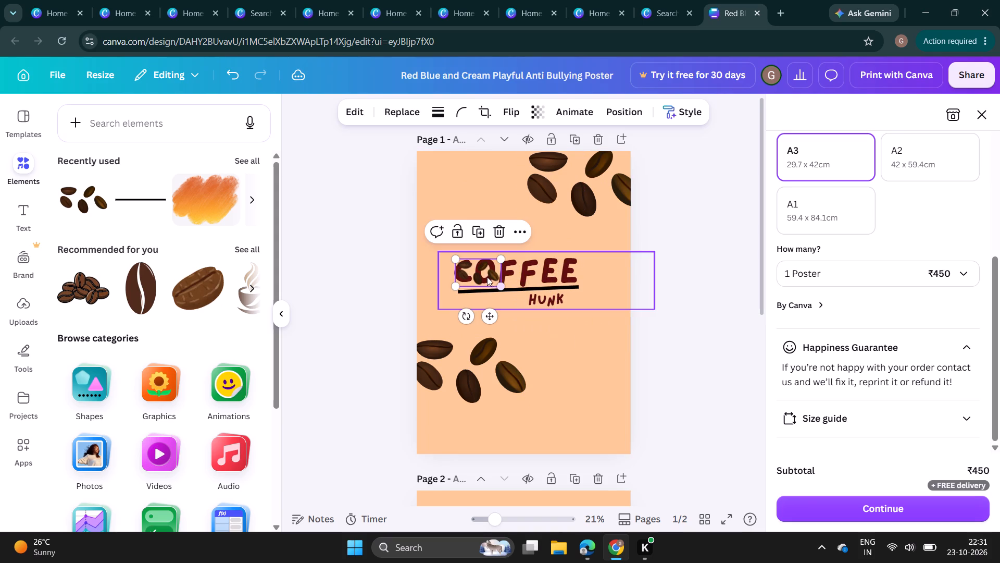
{"action": "left_click_drag", "start_coordinate": [487, 277], "coordinate": [497, 306]}
Move the grouped "COFFEE HUNK" lettering slightly higher on the poster.
{"action": "left_click_drag", "start_coordinate": [538, 274], "coordinate": [537, 261]}
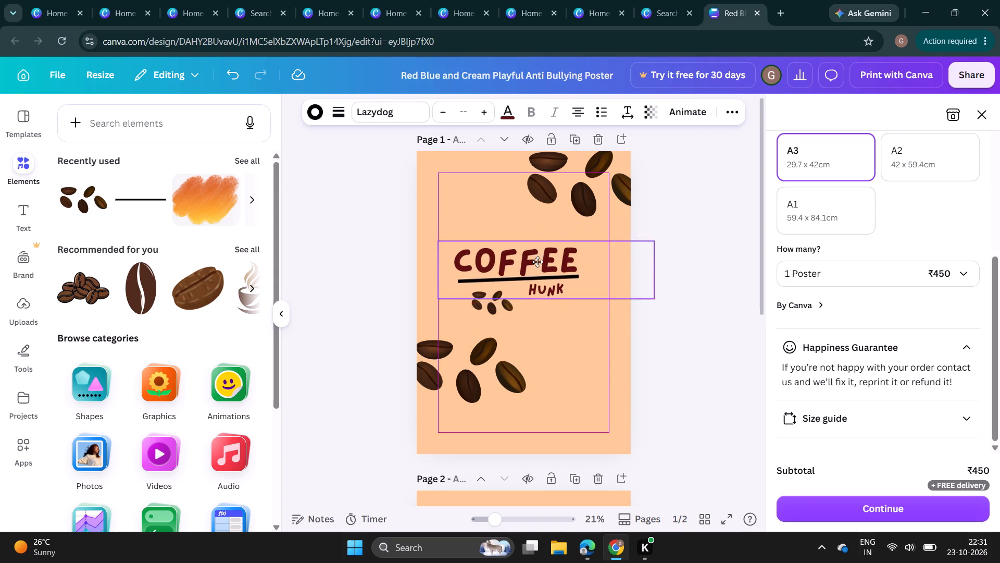
{"action": "left_click_drag", "start_coordinate": [537, 261], "coordinate": [536, 256]}
Shrink the small coffee beans cluster further and fit it under the underline, directly before the word "HUNK".
{"action": "left_click_drag", "start_coordinate": [503, 302], "coordinate": [501, 290]}
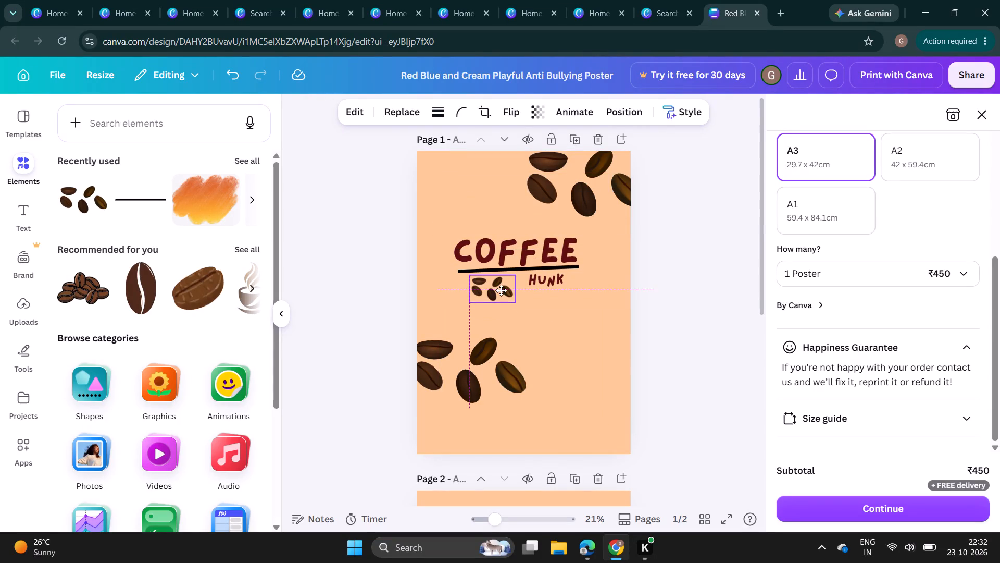
{"action": "left_click_drag", "start_coordinate": [501, 290], "coordinate": [501, 288]}
{"action": "left_click_drag", "start_coordinate": [512, 299], "coordinate": [504, 291]}
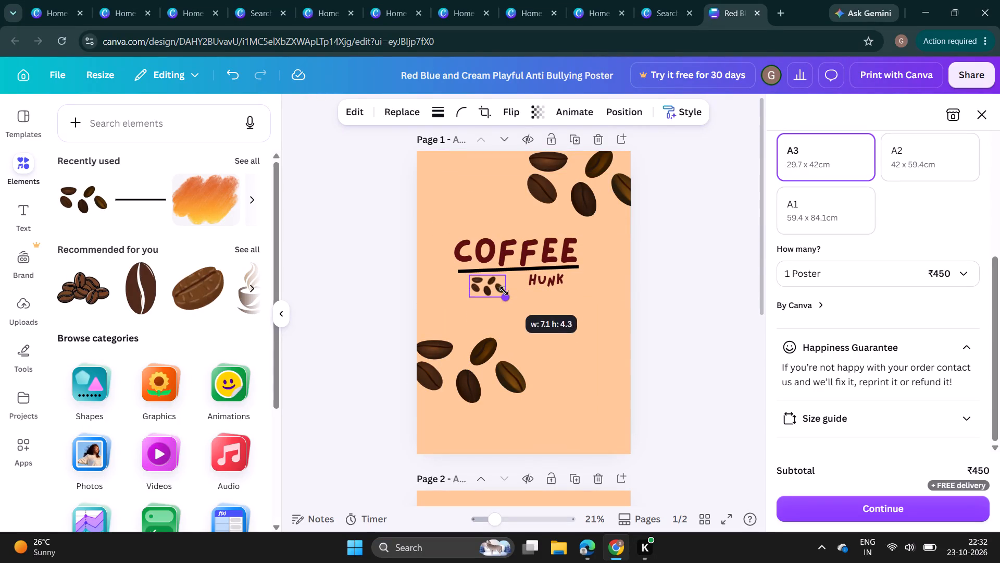
{"action": "left_click_drag", "start_coordinate": [504, 291], "coordinate": [501, 278]}
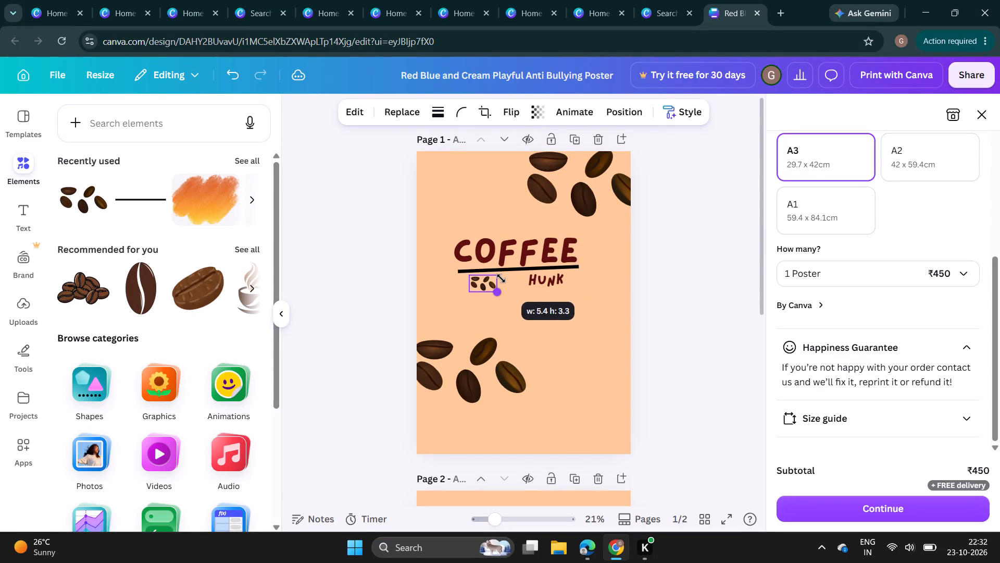
{"action": "left_click_drag", "start_coordinate": [501, 278], "coordinate": [507, 276]}
{"action": "left_click_drag", "start_coordinate": [494, 285], "coordinate": [517, 284]}
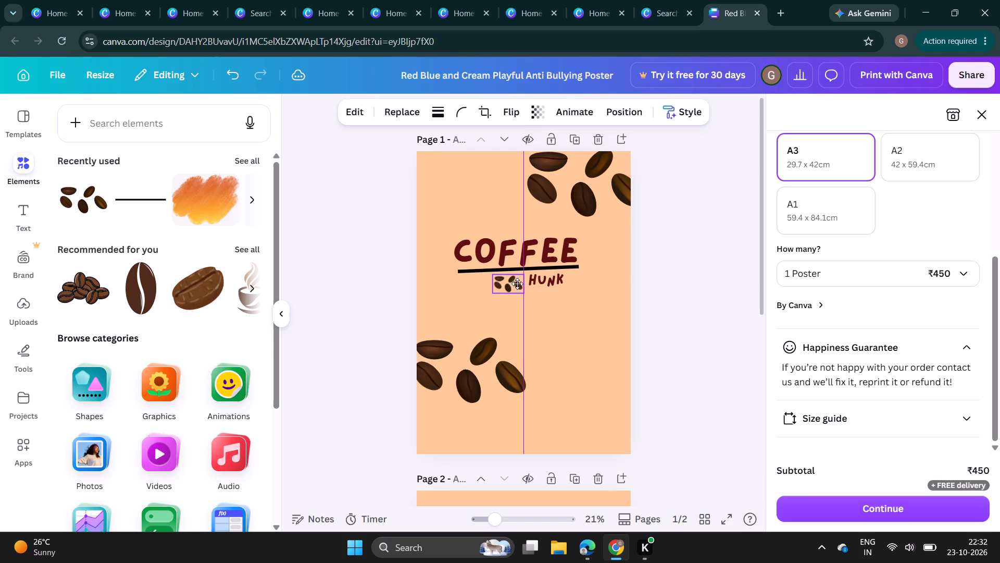
{"action": "left_click_drag", "start_coordinate": [517, 284], "coordinate": [517, 282]}
{"action": "left_click", "coordinate": [730, 305]}
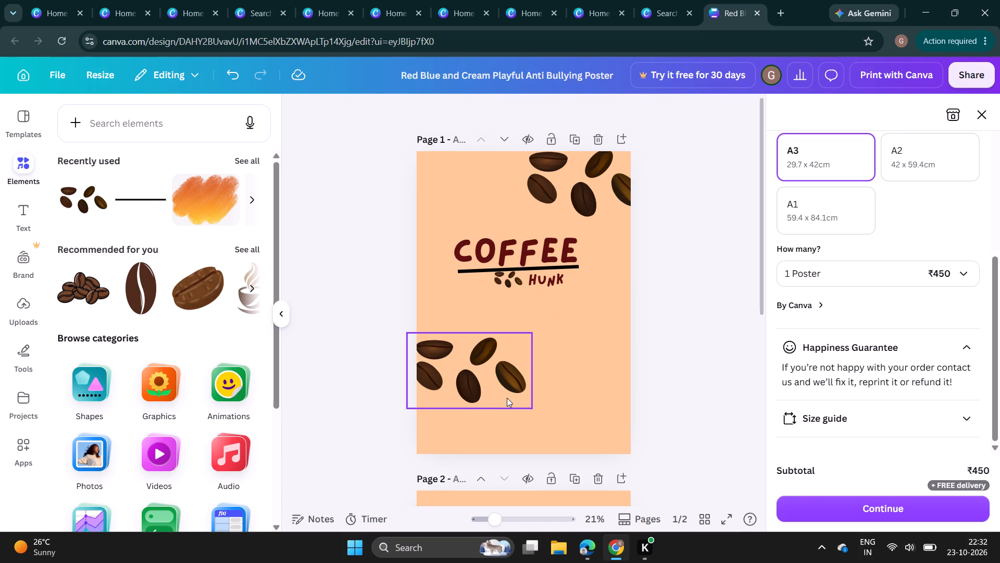
Enlarge the coffee beans graphic on the poster's lower left to about 28.5 wide by 17.2 high.
{"action": "scroll", "coordinate": [505, 398], "scroll_direction": "up", "scroll_amount": 4}
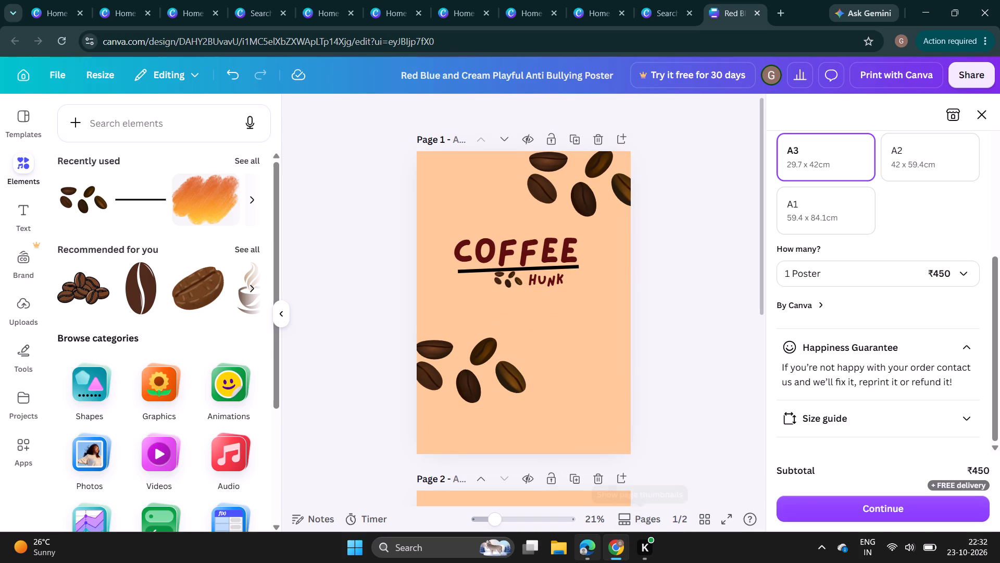
{"action": "left_click", "coordinate": [483, 345]}
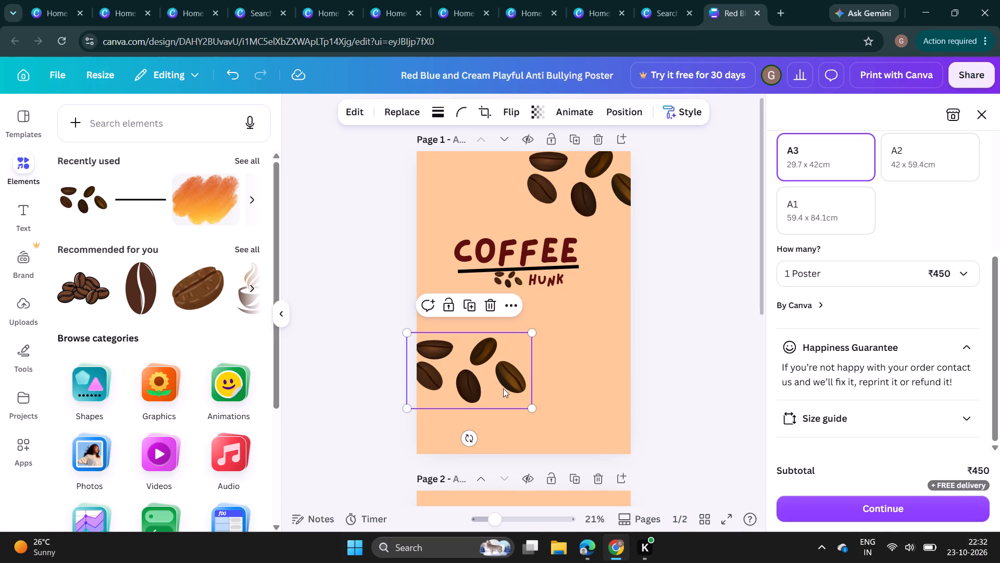
{"action": "left_click_drag", "start_coordinate": [536, 406], "coordinate": [553, 424]}
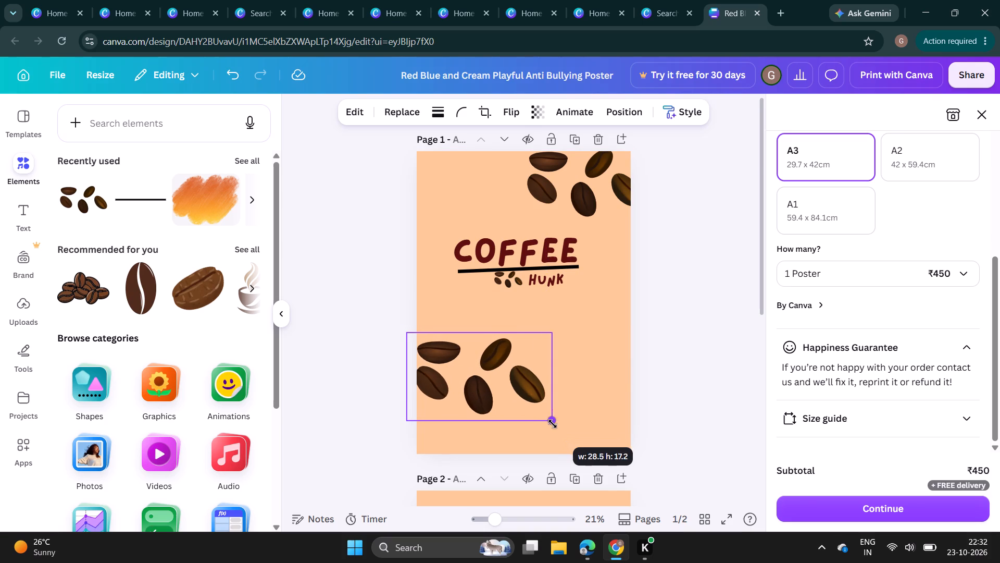
{"action": "left_click_drag", "start_coordinate": [553, 424], "coordinate": [554, 425]}
Move the grouped "COFFEE HUNK" lettering slightly lower and realign the small coffee beans cluster under the underline, directly before "HUNK".
{"action": "left_click", "coordinate": [588, 199]}
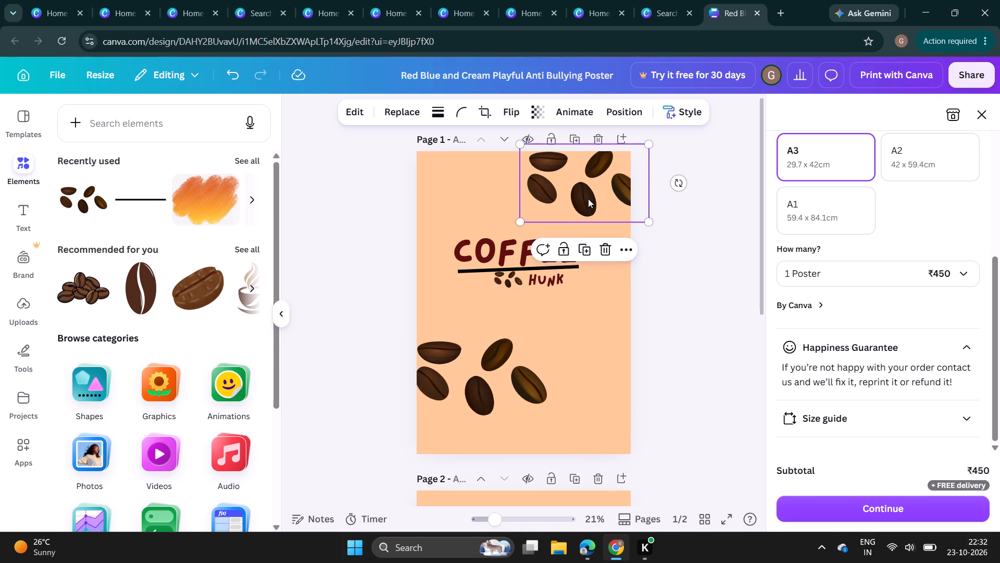
{"action": "left_click", "coordinate": [520, 262]}
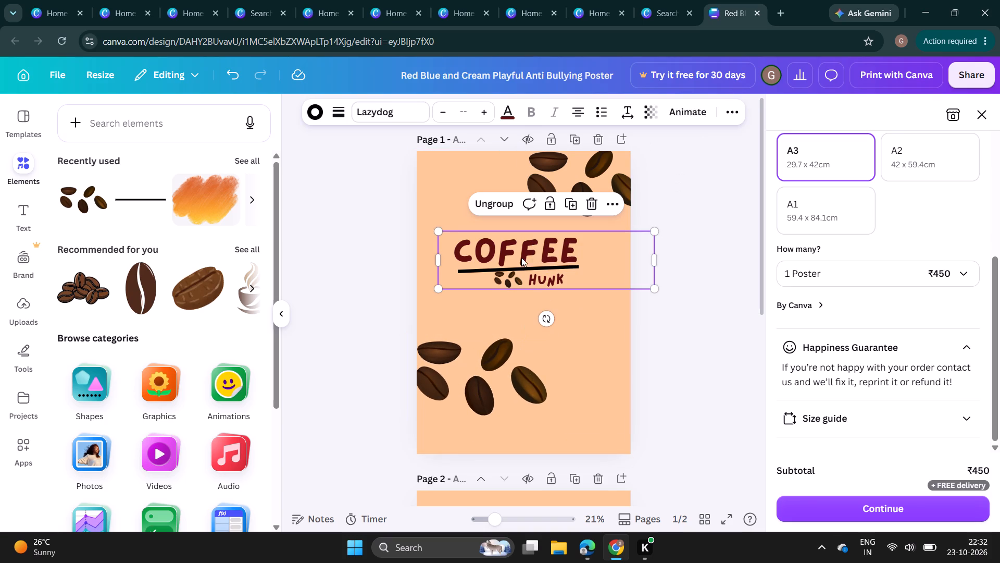
{"action": "left_click_drag", "start_coordinate": [522, 255], "coordinate": [522, 264]}
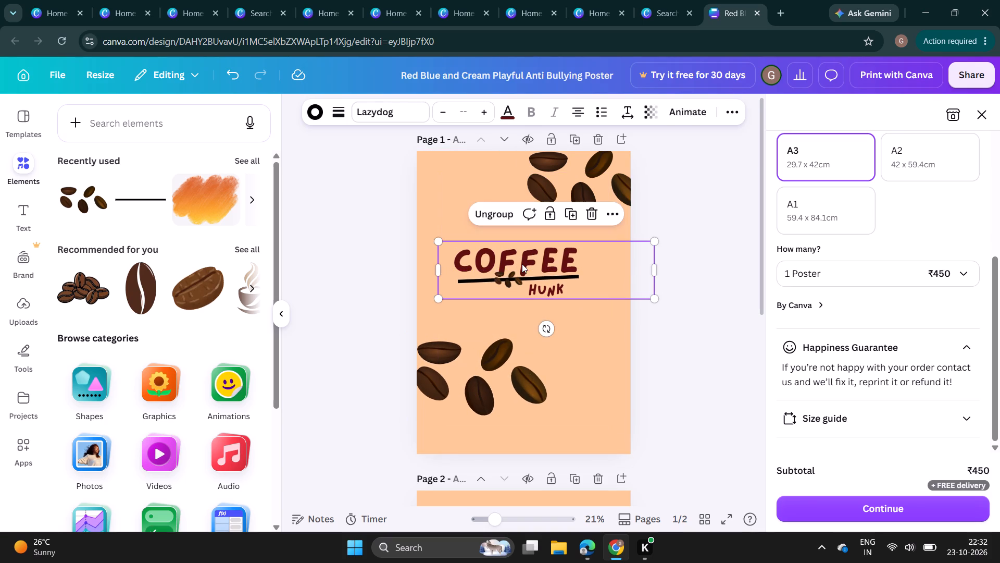
{"action": "left_click_drag", "start_coordinate": [514, 280], "coordinate": [514, 290]}
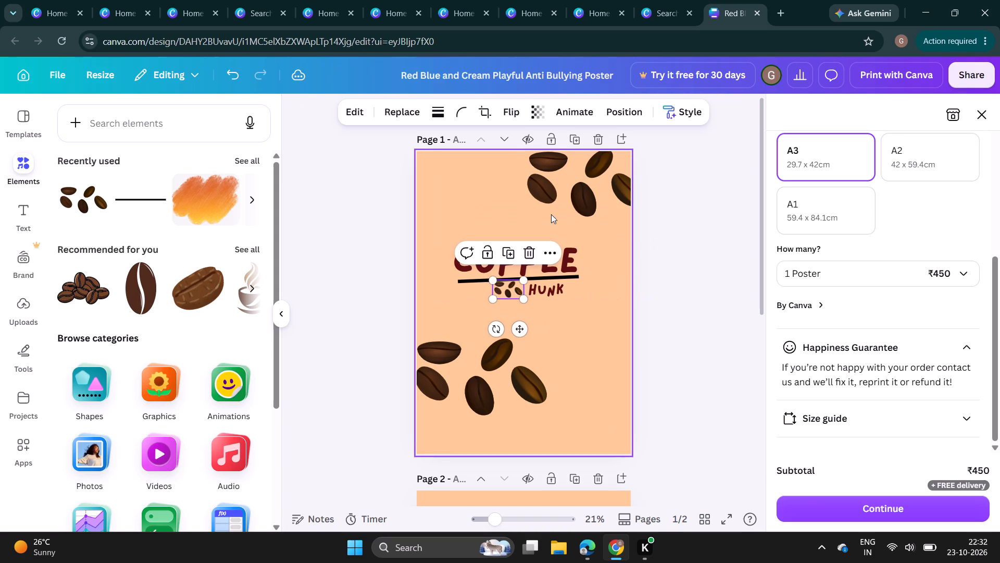
Enlarge the coffee beans graphic in the poster's upper right corner slightly, extending it toward the lettering.
{"action": "left_click", "coordinate": [533, 214]}
{"action": "left_click_drag", "start_coordinate": [522, 222], "coordinate": [521, 222]}
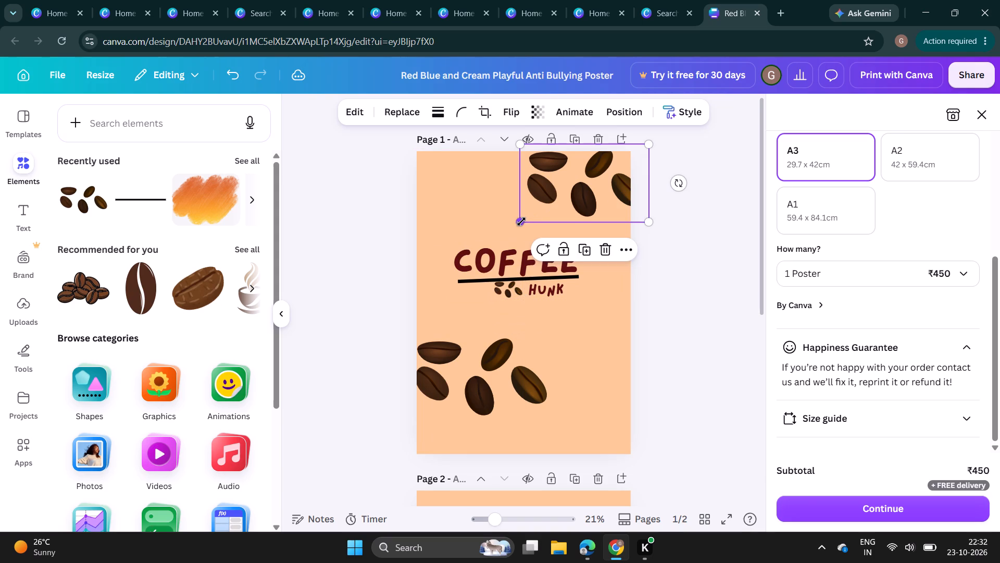
{"action": "left_click_drag", "start_coordinate": [521, 222], "coordinate": [506, 213]}
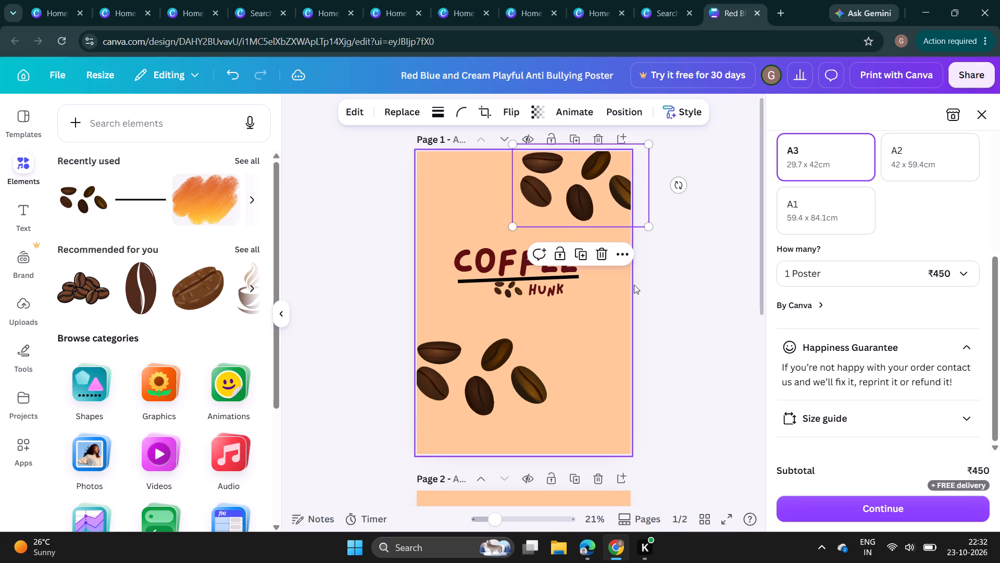
{"action": "left_click", "coordinate": [710, 332]}
Download all pages of the design as PNG at size 1 (1,587 × 2,245 px) with High quality.
{"action": "scroll", "coordinate": [635, 416], "scroll_direction": "up", "scroll_amount": 3}
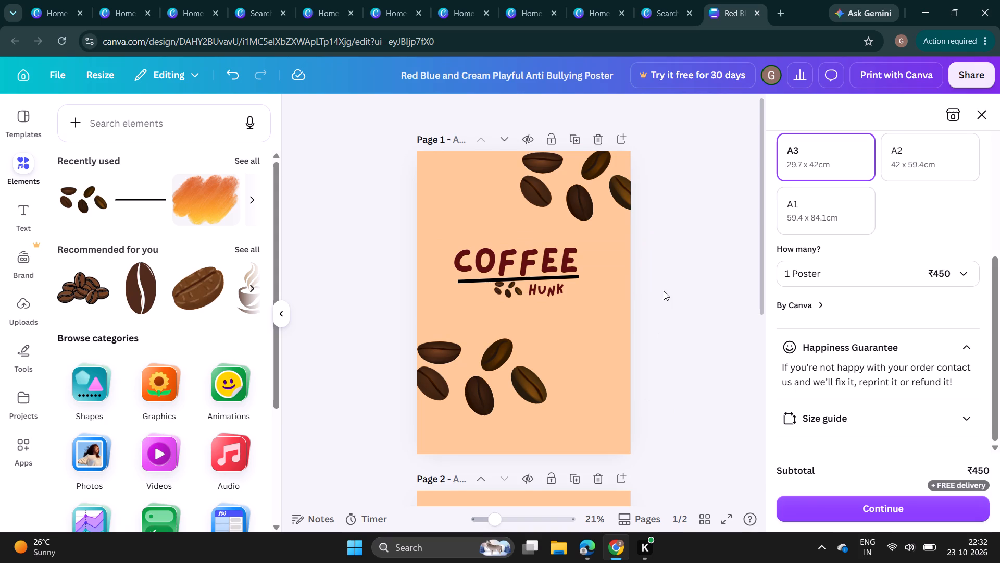
{"action": "left_click", "coordinate": [959, 77]}
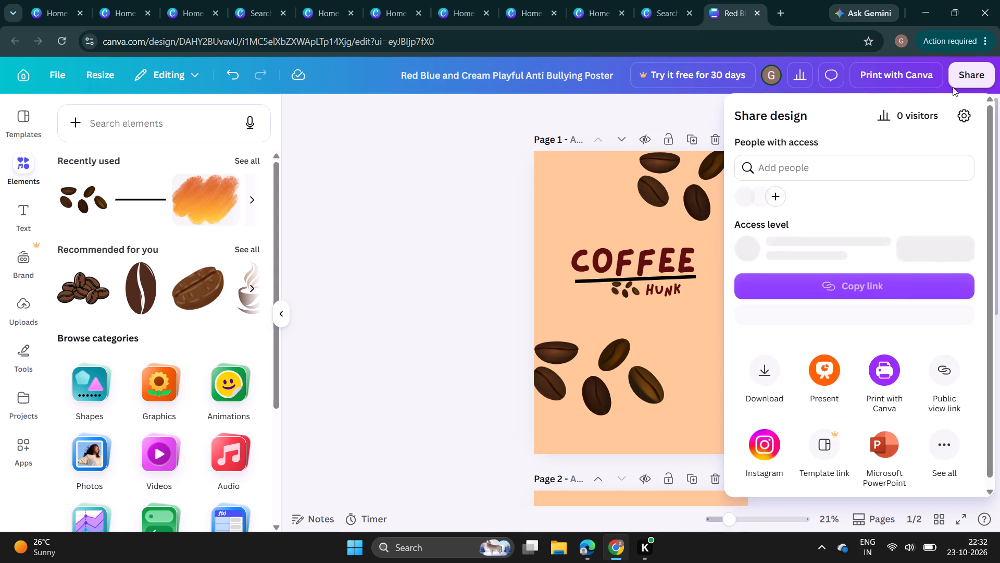
{"action": "scroll", "coordinate": [855, 305], "scroll_direction": "down", "scroll_amount": 2}
{"action": "scroll", "coordinate": [855, 305], "scroll_direction": "up", "scroll_amount": 1}
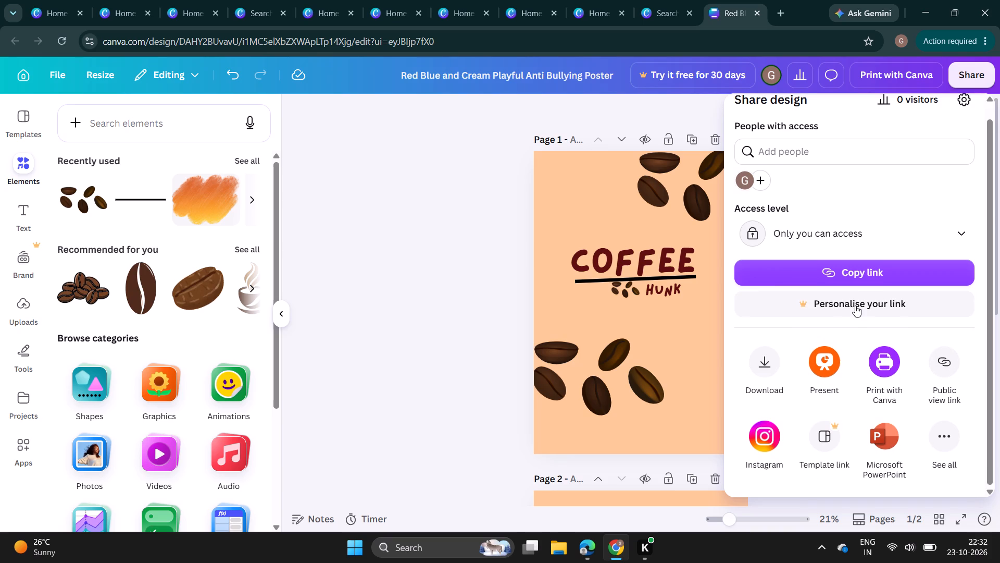
{"action": "left_click", "coordinate": [757, 374]}
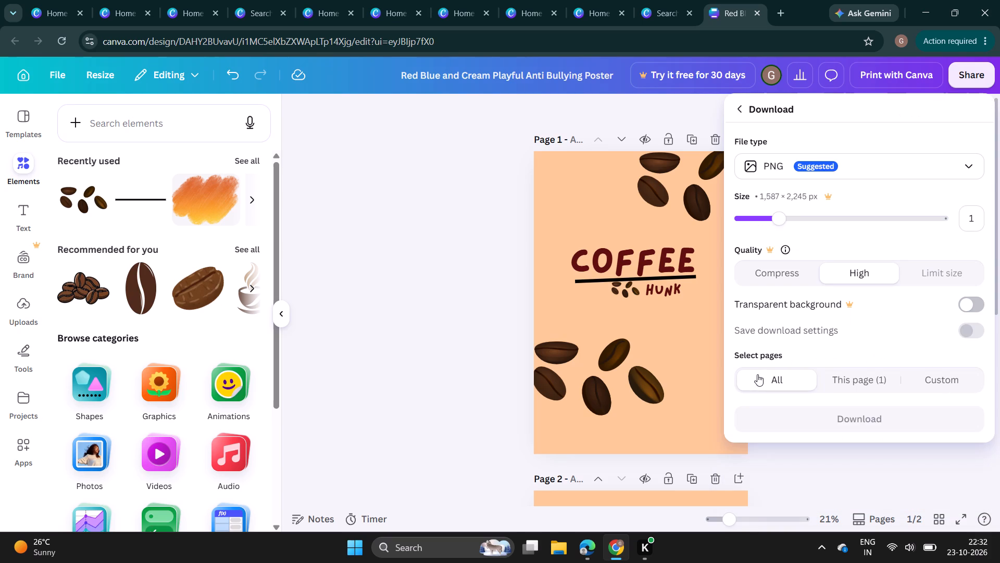
{"action": "left_click", "coordinate": [858, 410]}
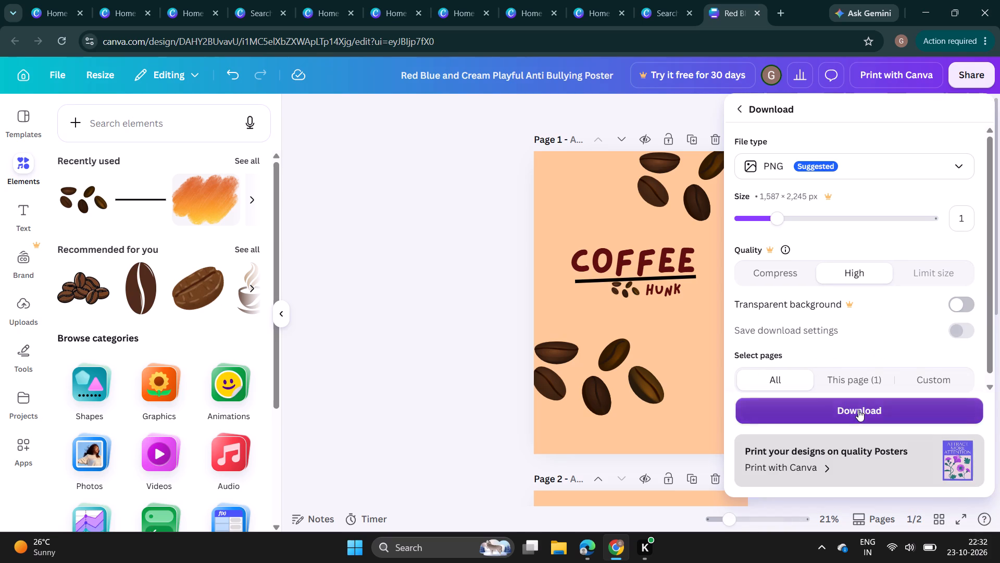